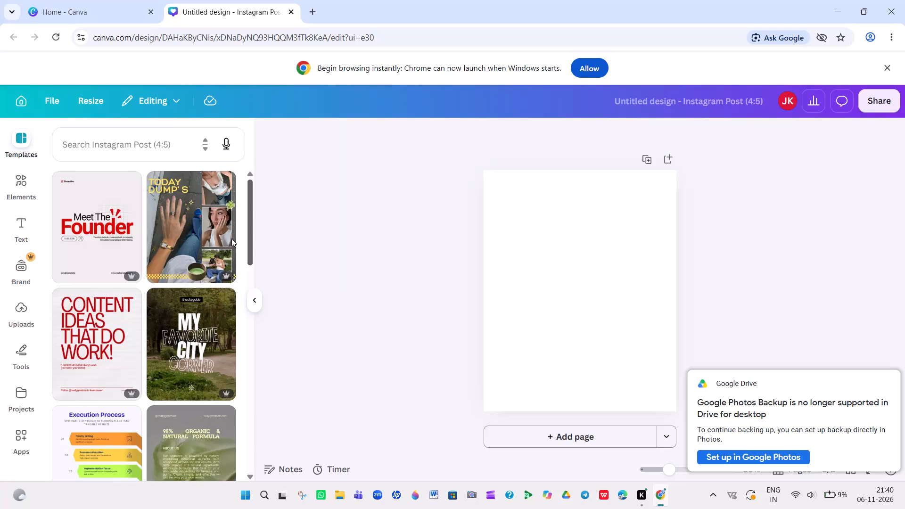
Find the orange Happy Dussehra greeting with the white archer among the Instagram Post templates and apply it to the blank page.
scroll(204, 261, "down", 2)
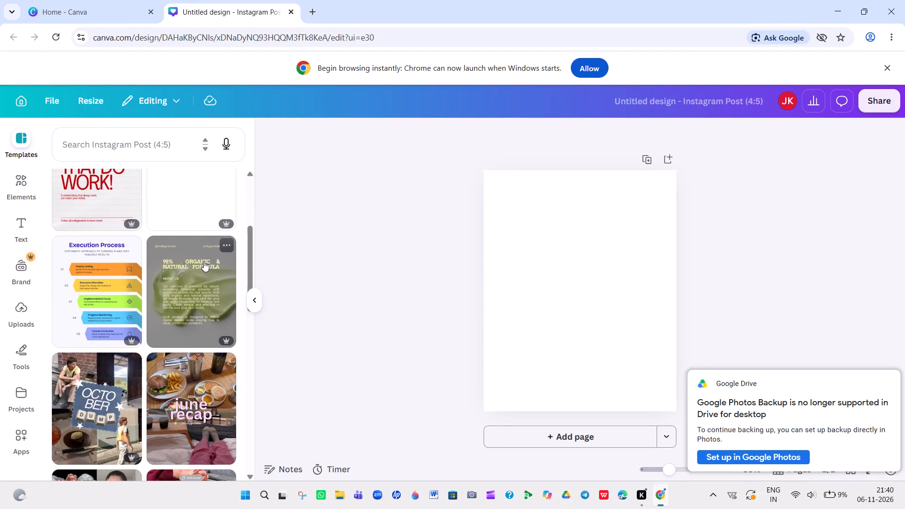
scroll(204, 261, "down", 1)
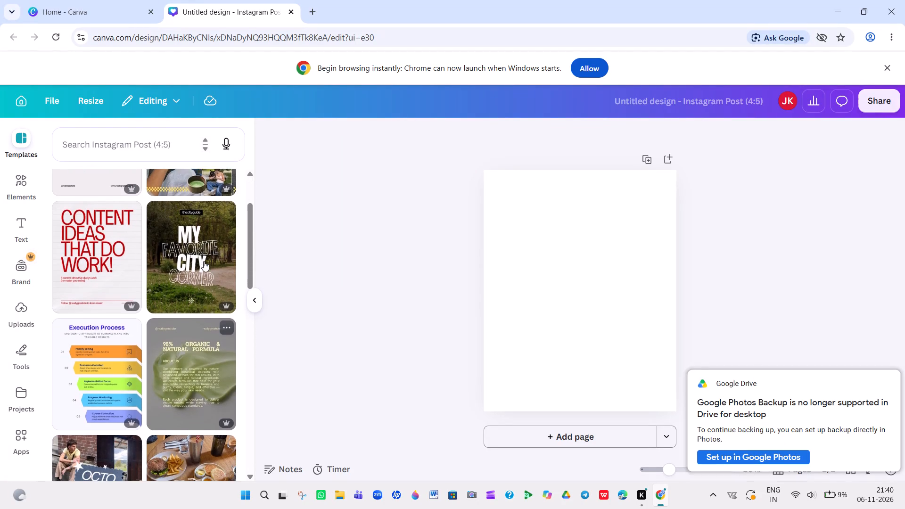
scroll(204, 261, "down", 4)
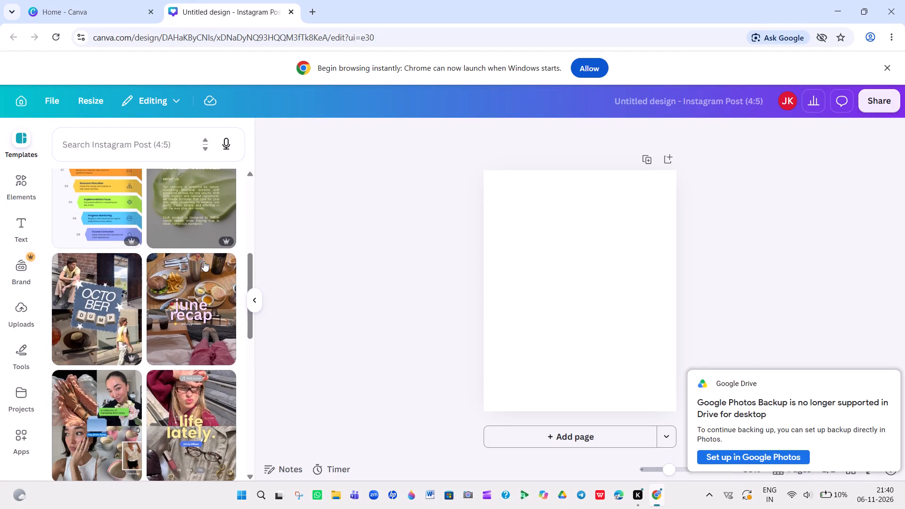
scroll(204, 261, "down", 4)
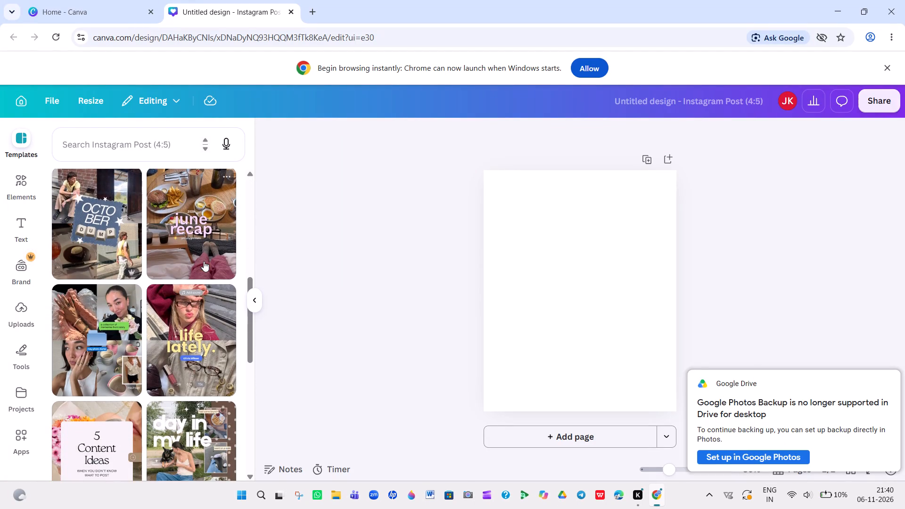
scroll(204, 261, "down", 5)
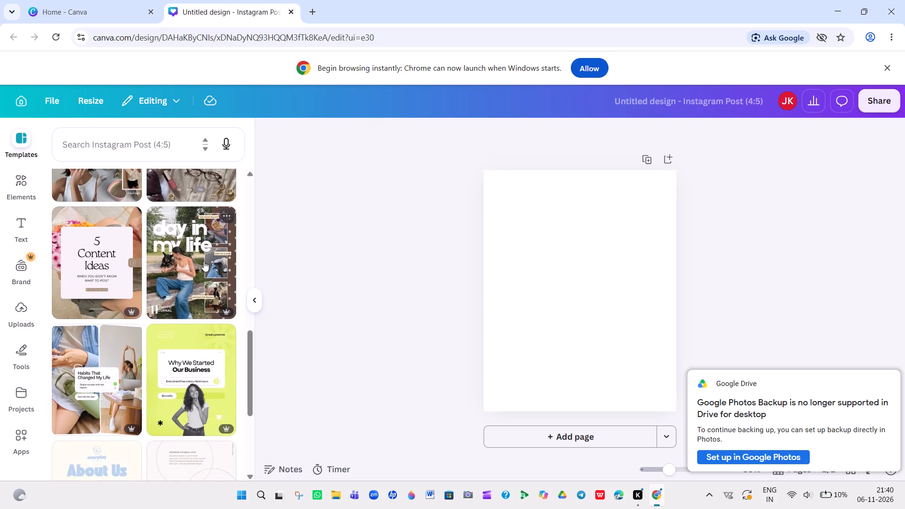
scroll(204, 261, "down", 4)
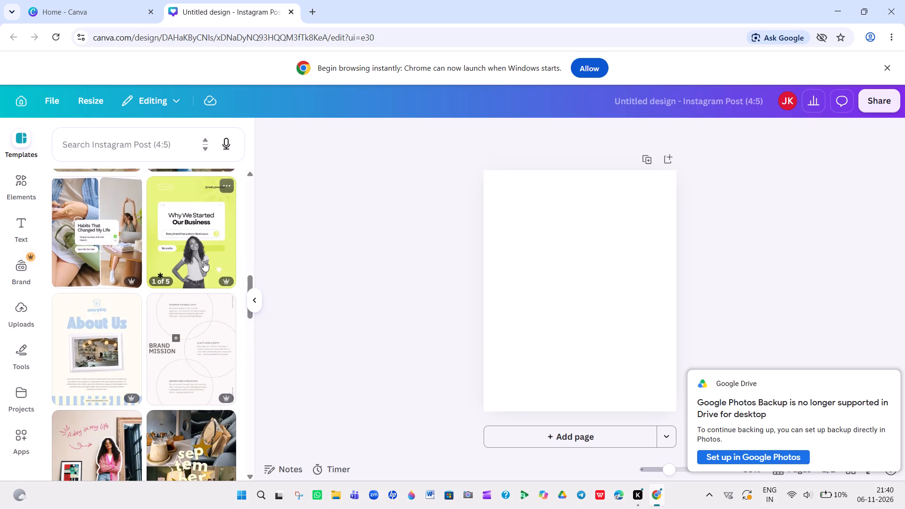
scroll(204, 261, "down", 4)
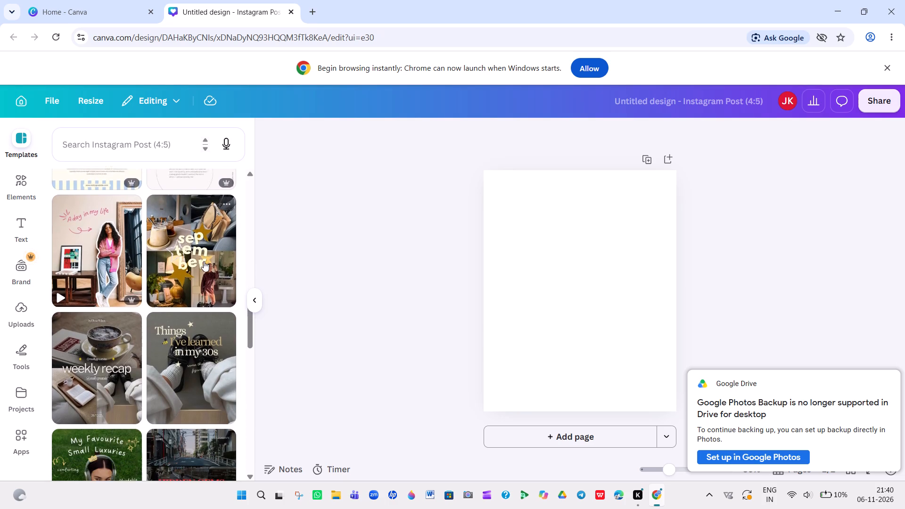
scroll(204, 261, "down", 3)
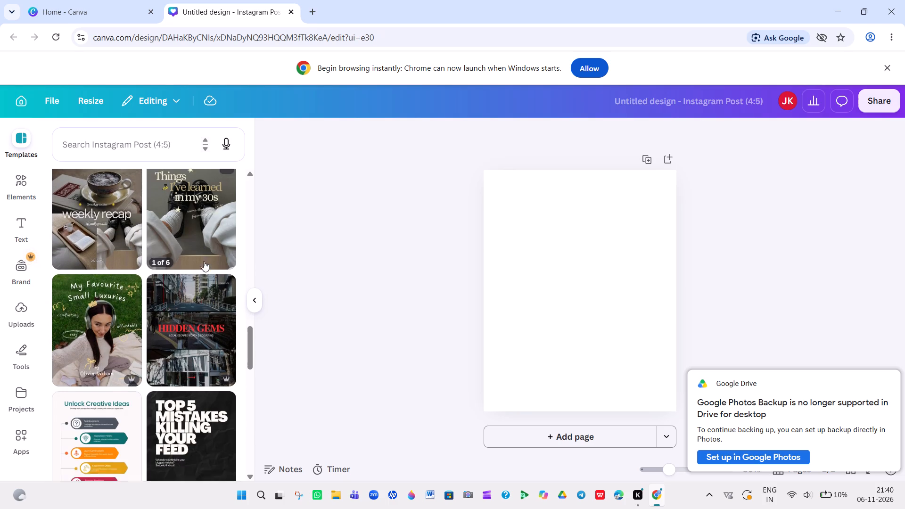
scroll(204, 261, "down", 3)
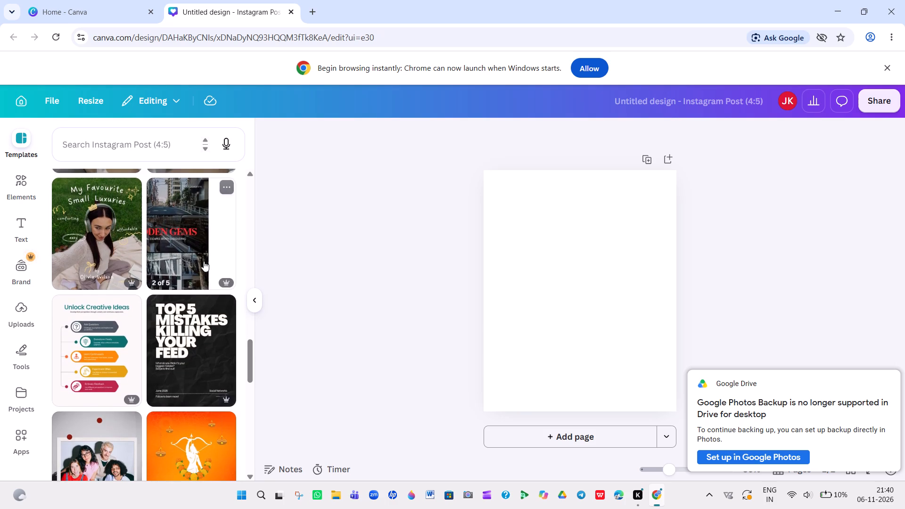
scroll(204, 261, "down", 3)
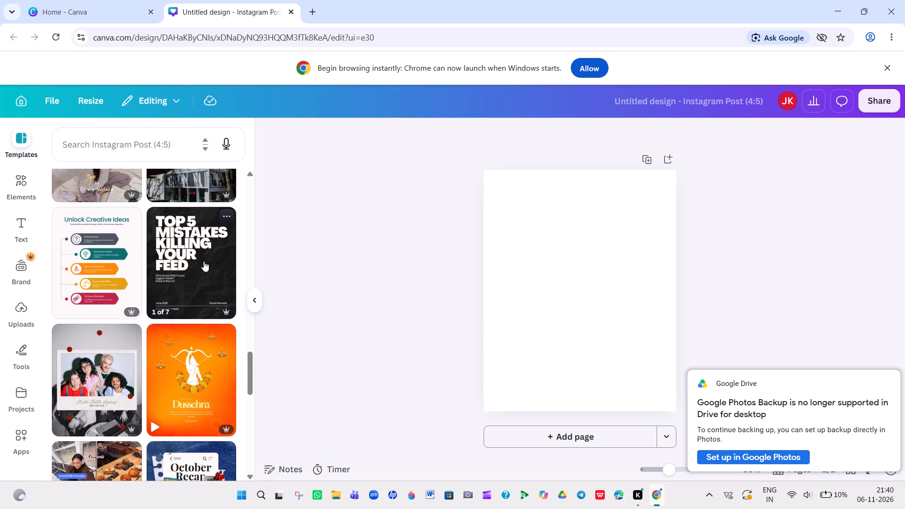
left_click(209, 372)
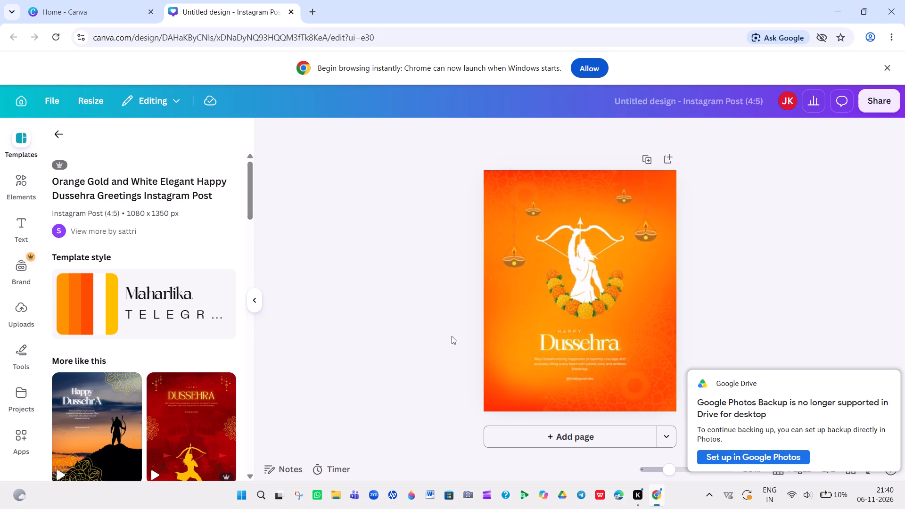
Select the small "HAPPY" text above the Dussehra title on the page.
left_click(573, 331)
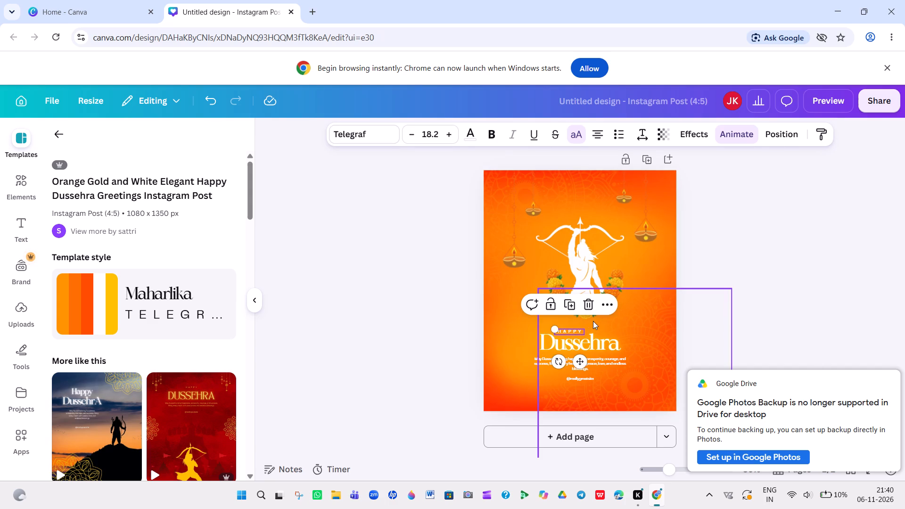
Enlarge the HAPPY text to about size 26.3 and centre it just above the Dussehra title.
left_click_drag(551, 328, 544, 324)
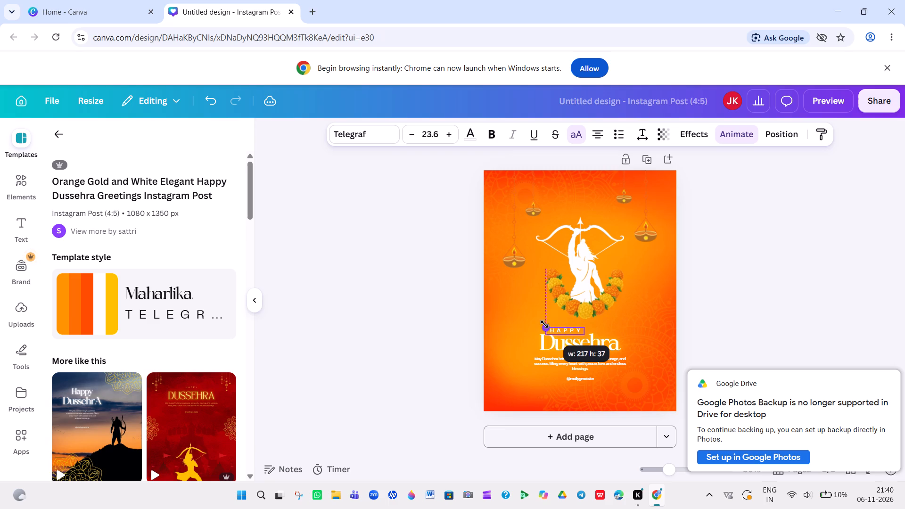
left_click_drag(544, 324, 539, 324)
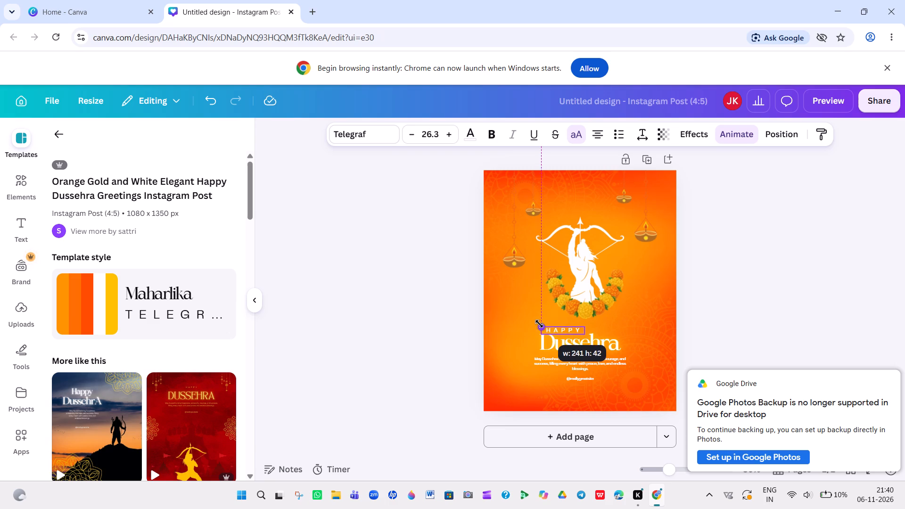
left_click_drag(539, 324, 538, 323)
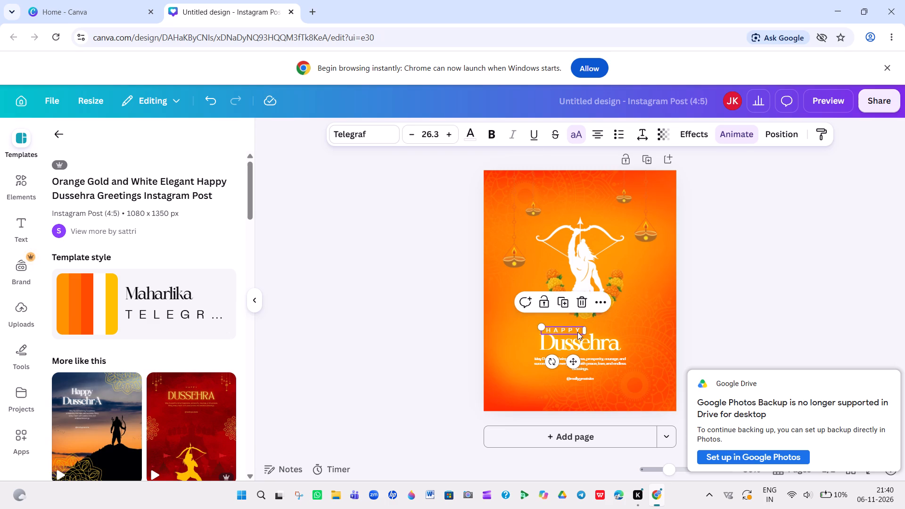
left_click_drag(577, 332, 579, 325)
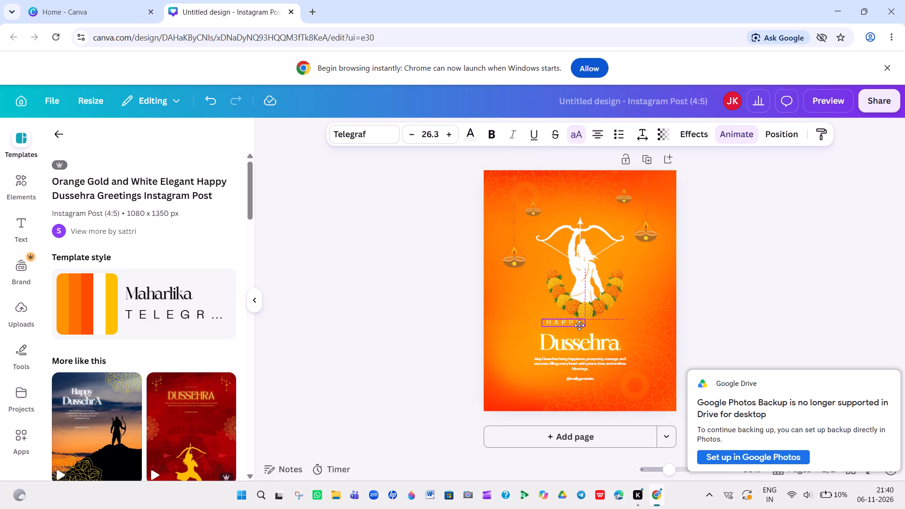
left_click_drag(579, 325, 591, 332)
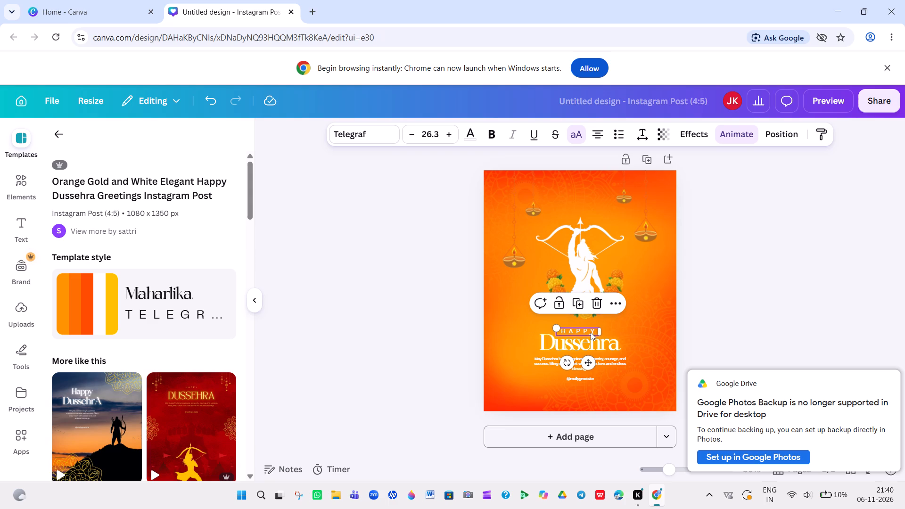
left_click(510, 328)
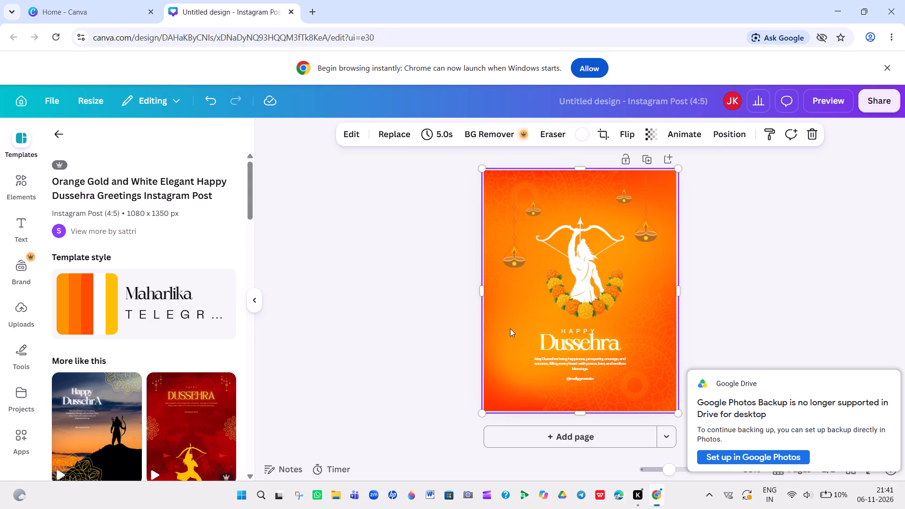
left_click(581, 328)
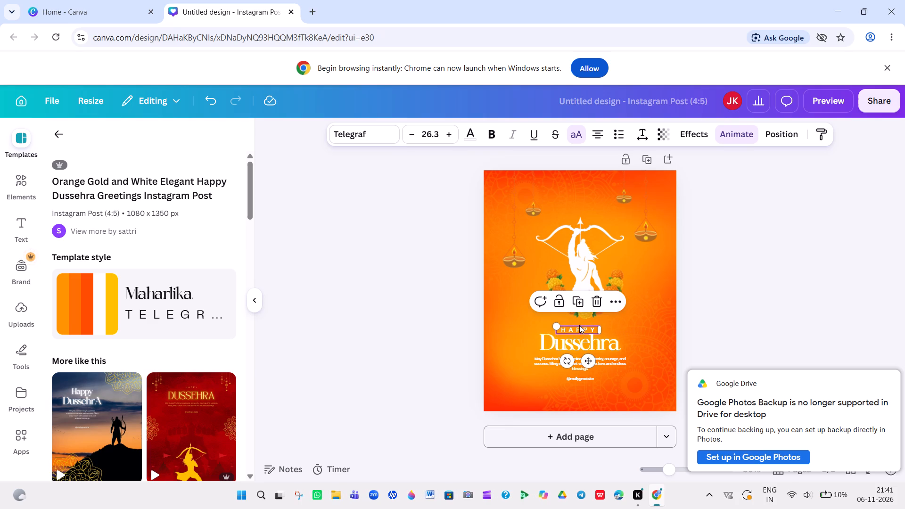
left_click(516, 330)
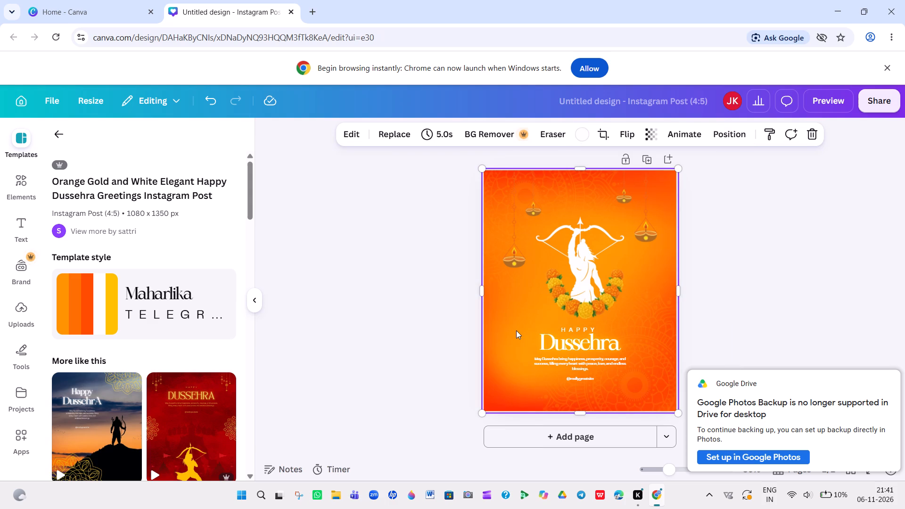
Try repositioning the marigold garland around the archer figure and delete it from the design.
left_click(590, 284)
left_click_drag(590, 284, 619, 347)
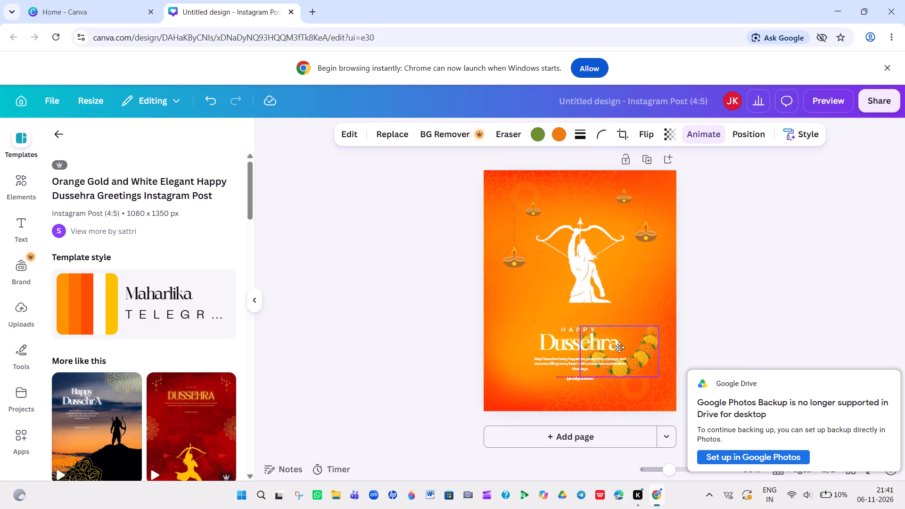
left_click_drag(619, 347, 582, 247)
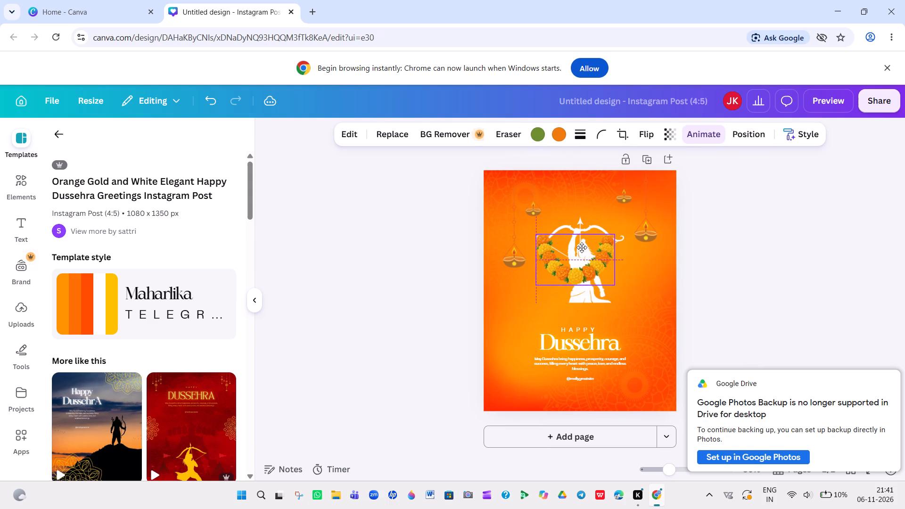
left_click_drag(582, 247, 609, 304)
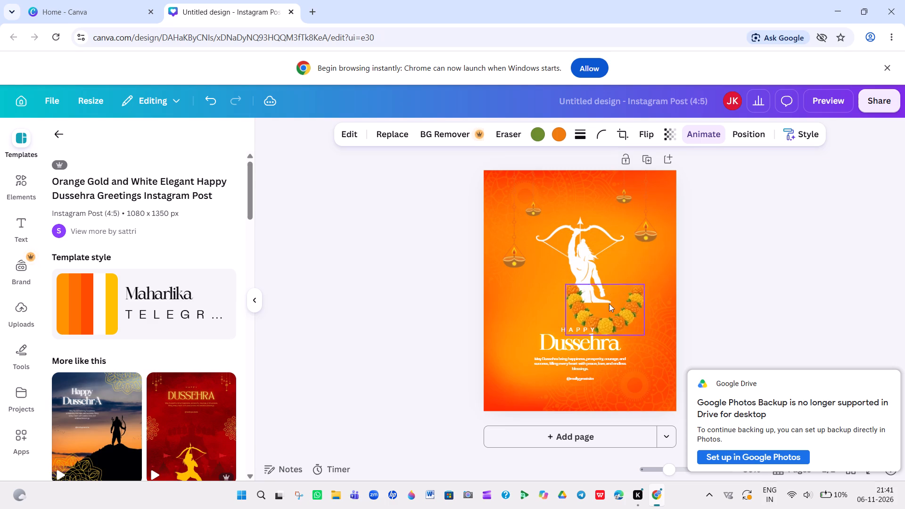
left_click_drag(609, 304, 588, 291)
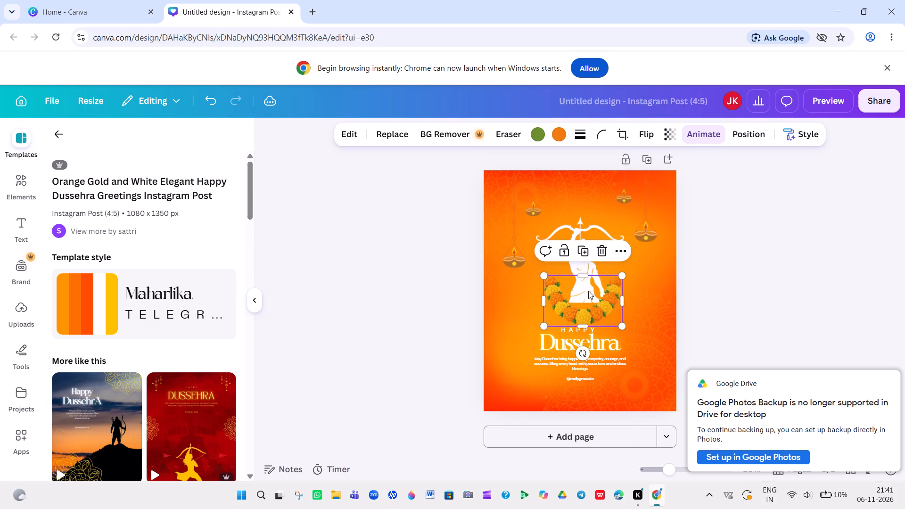
left_click(596, 246)
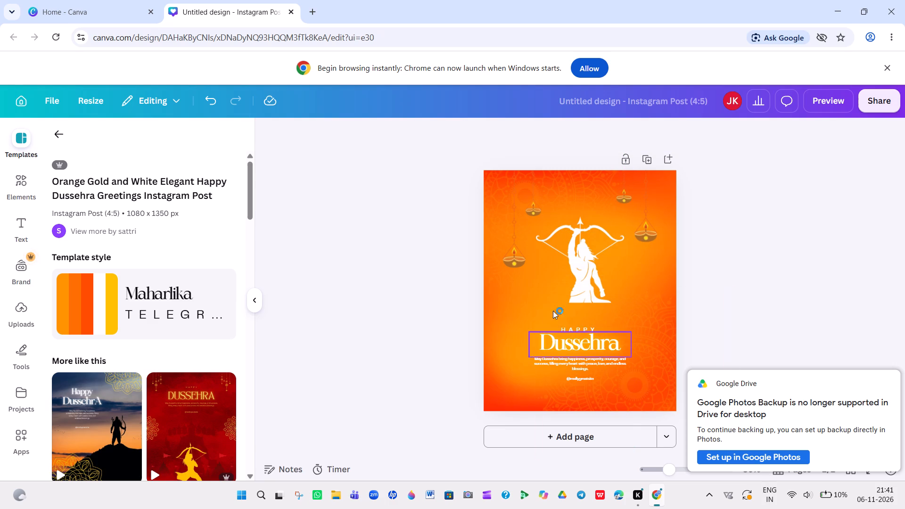
Delete the large hanging diya lamp on the left side of the archer figure.
left_click(570, 276)
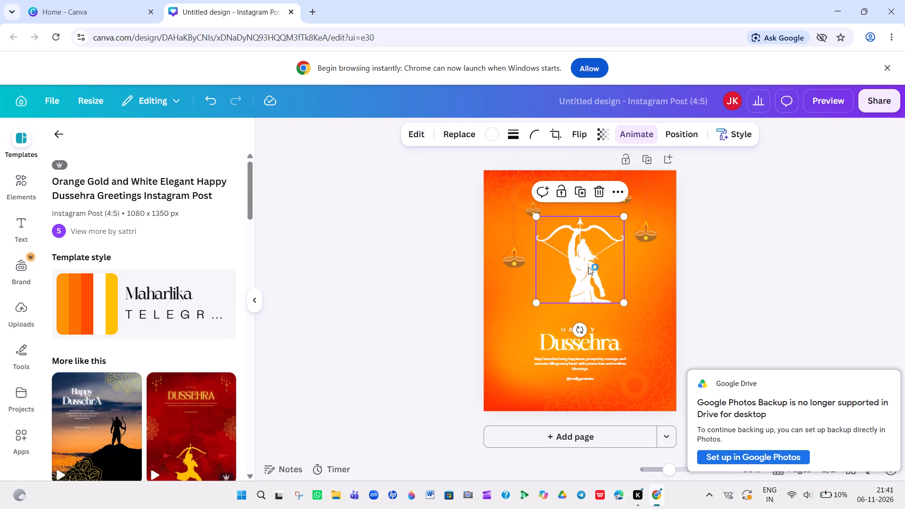
left_click(507, 259)
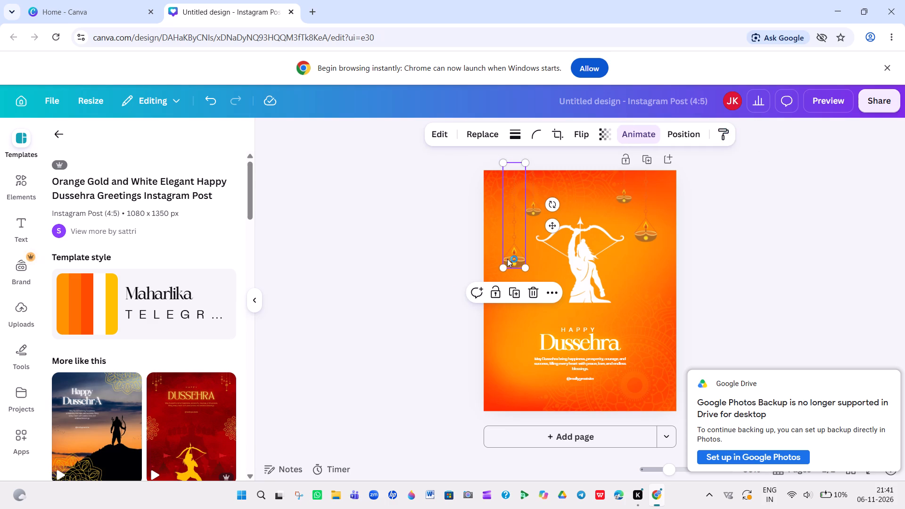
left_click(534, 287)
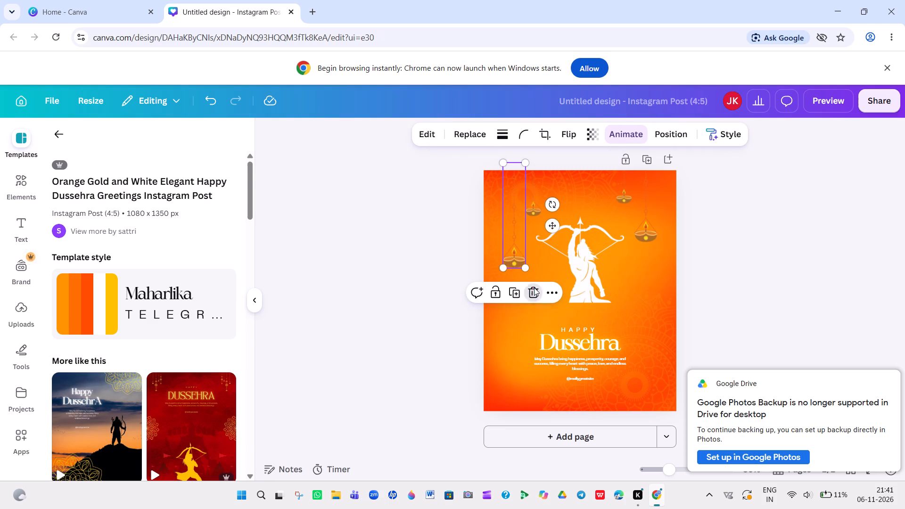
Delete the three remaining hanging diya lamps: the small one left of the archer and both on the archer's right.
left_click(538, 197)
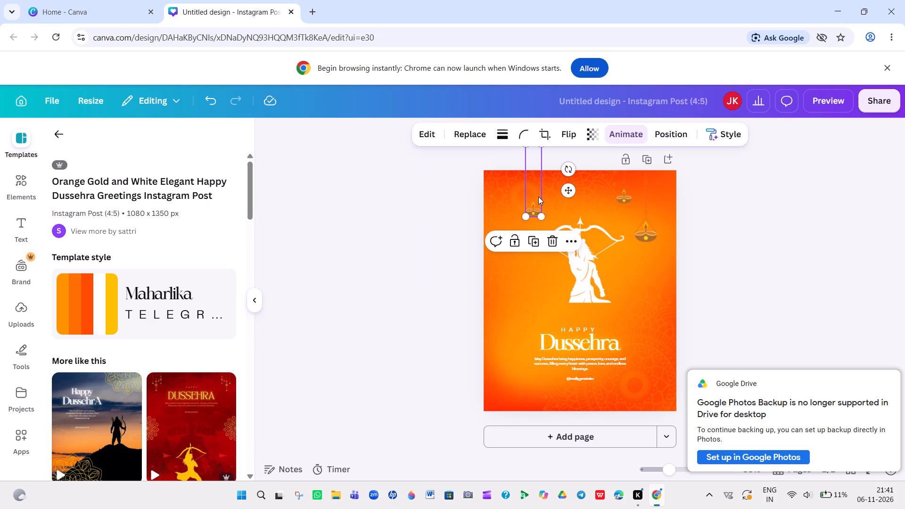
left_click(555, 242)
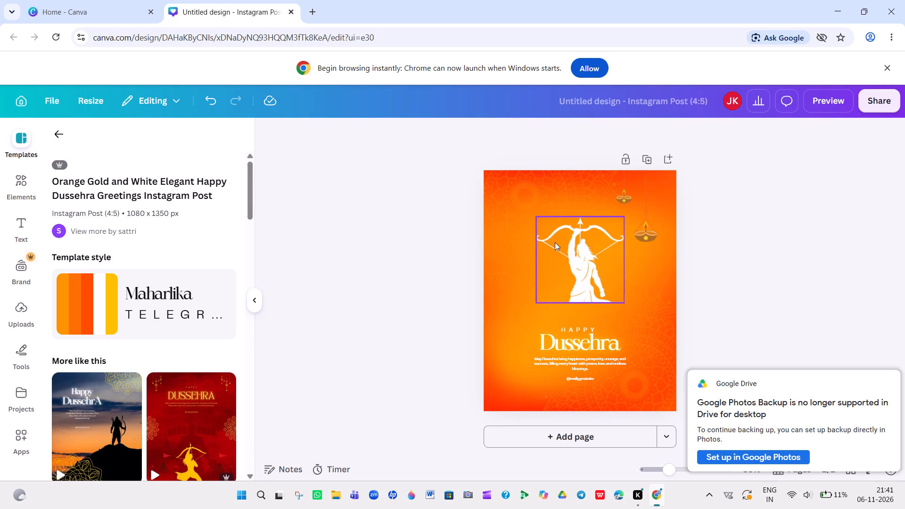
left_click(624, 201)
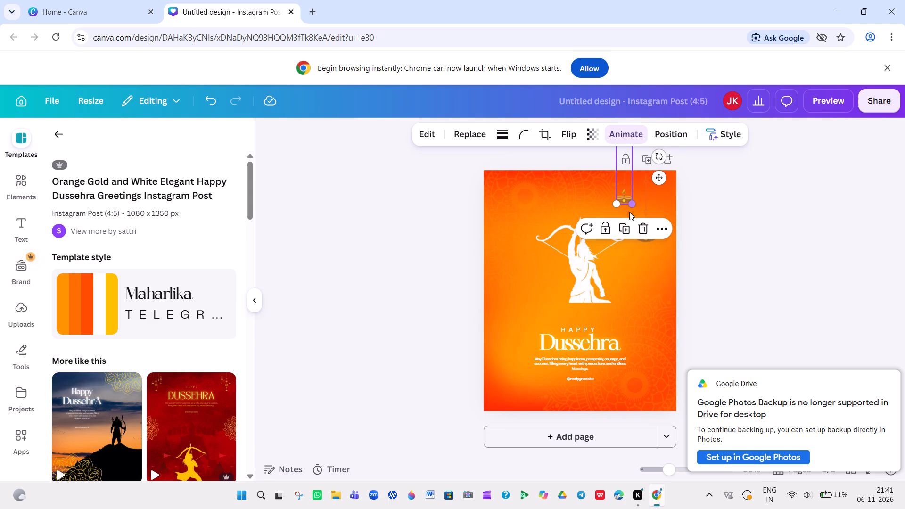
left_click(644, 227)
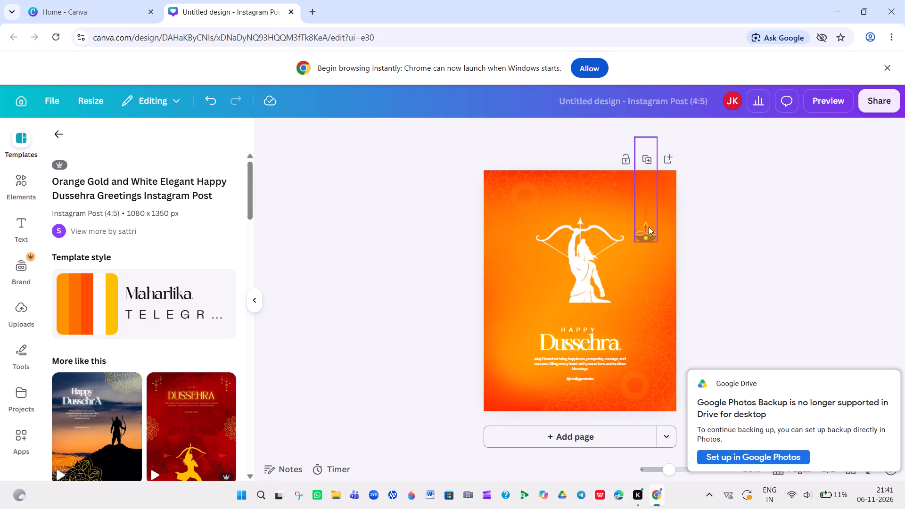
double_click(650, 227)
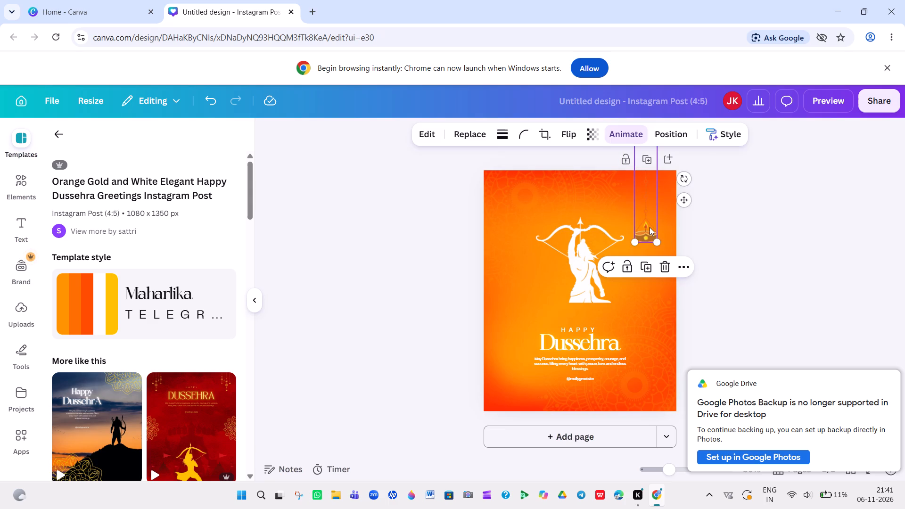
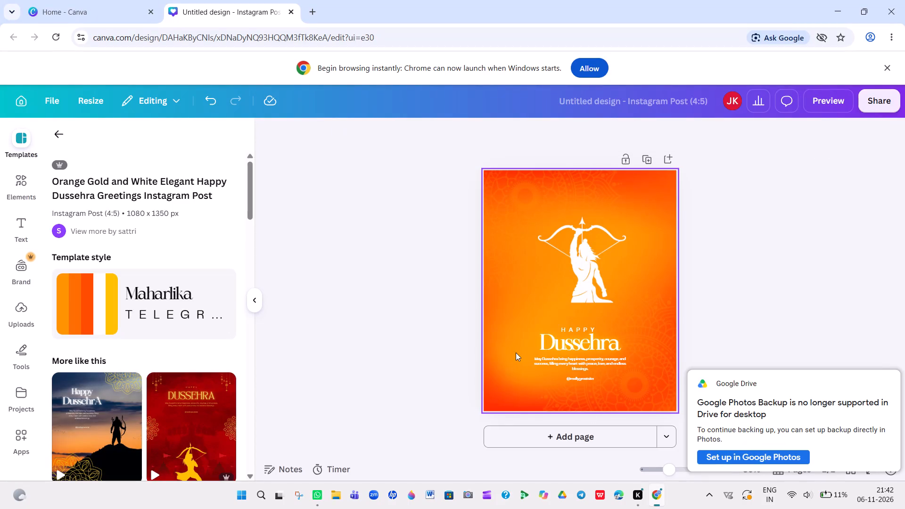
Open the orange gradient background image for cropping and shift it sideways within the page frame.
double_click(512, 326)
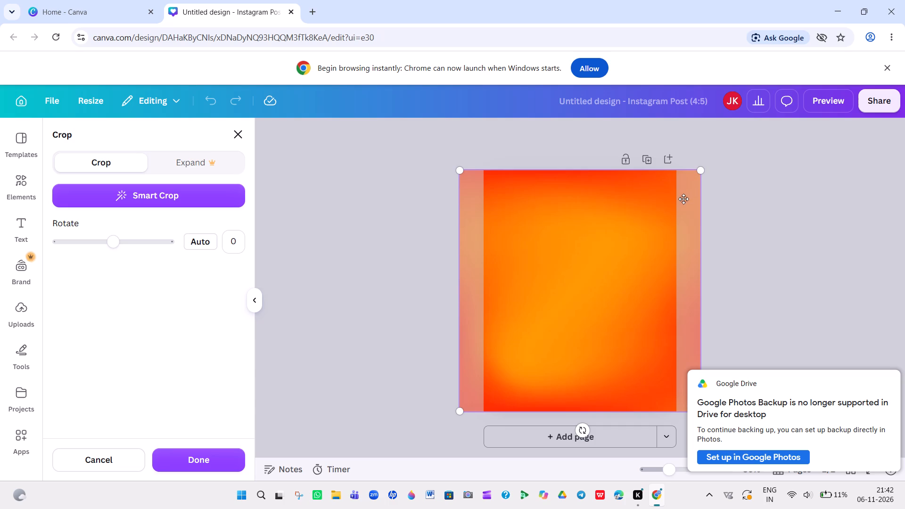
left_click_drag(677, 205, 666, 223)
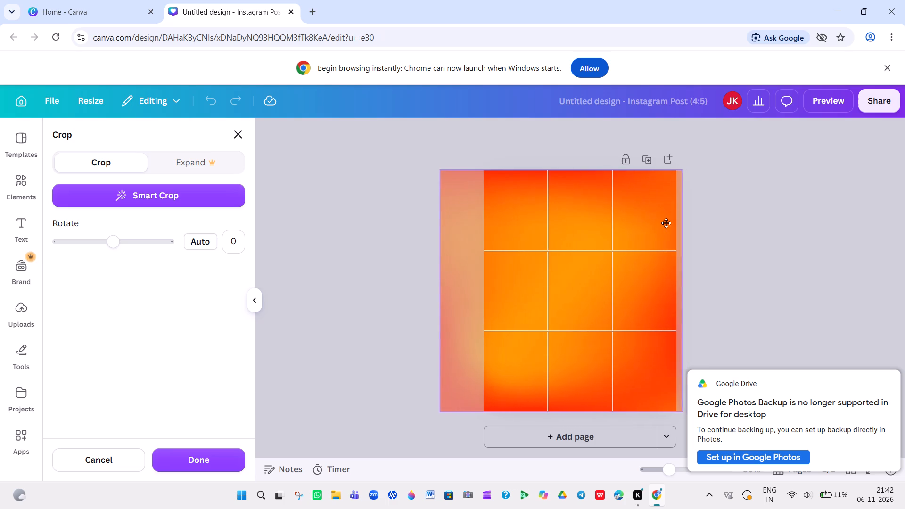
Shift the orange gradient background image sideways within its crop frame until it is roughly centred on the page, and apply the crop.
left_click_drag(666, 223, 660, 239)
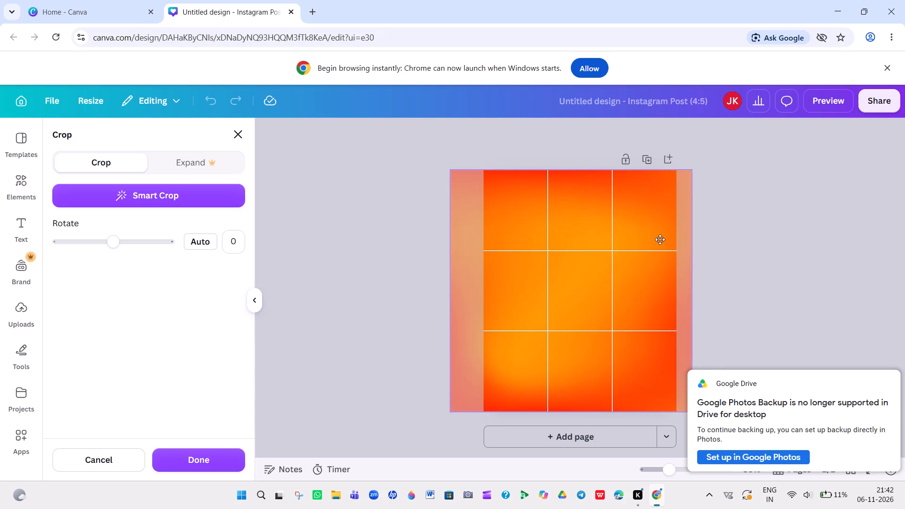
left_click_drag(660, 239, 675, 232)
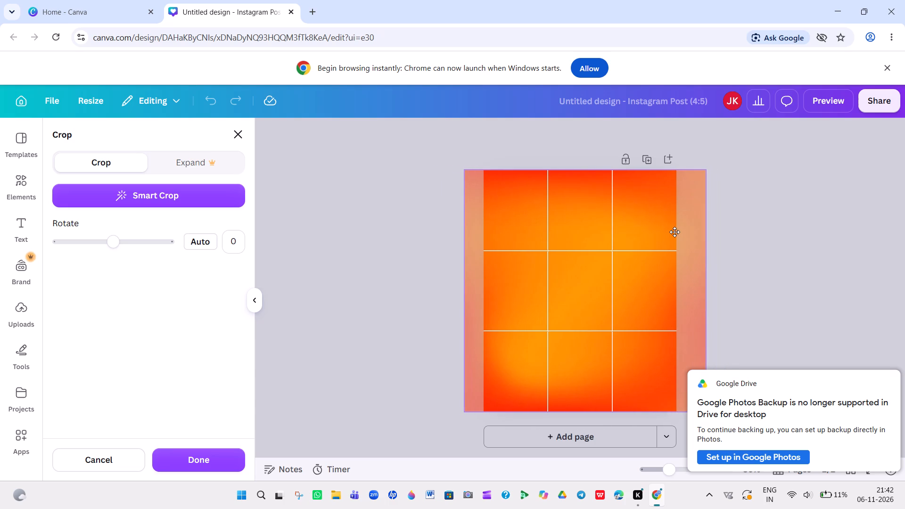
left_click_drag(675, 232, 675, 234)
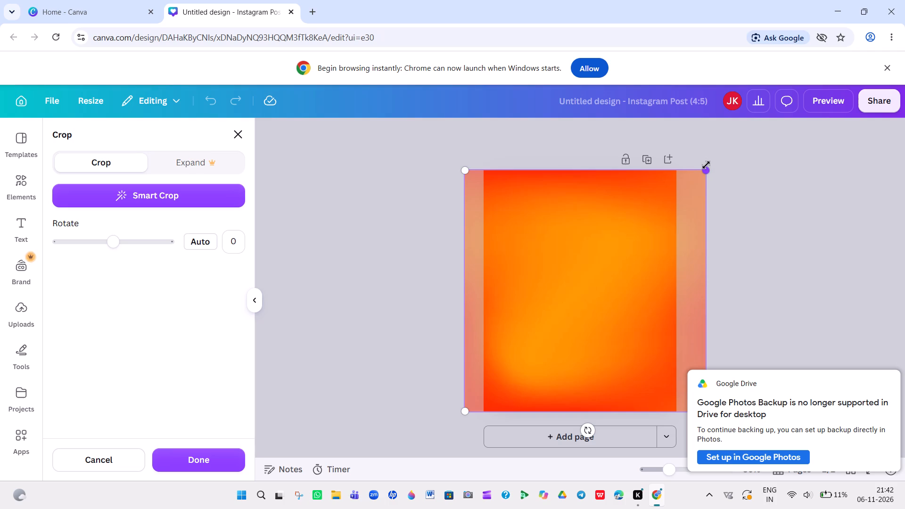
left_click_drag(706, 166, 708, 179)
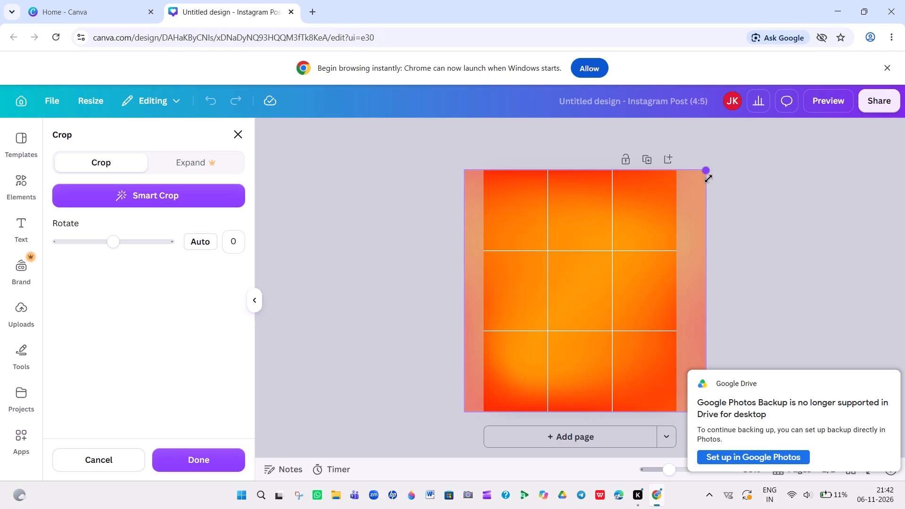
left_click_drag(708, 179, 708, 181)
left_click(708, 181)
left_click_drag(708, 181, 707, 168)
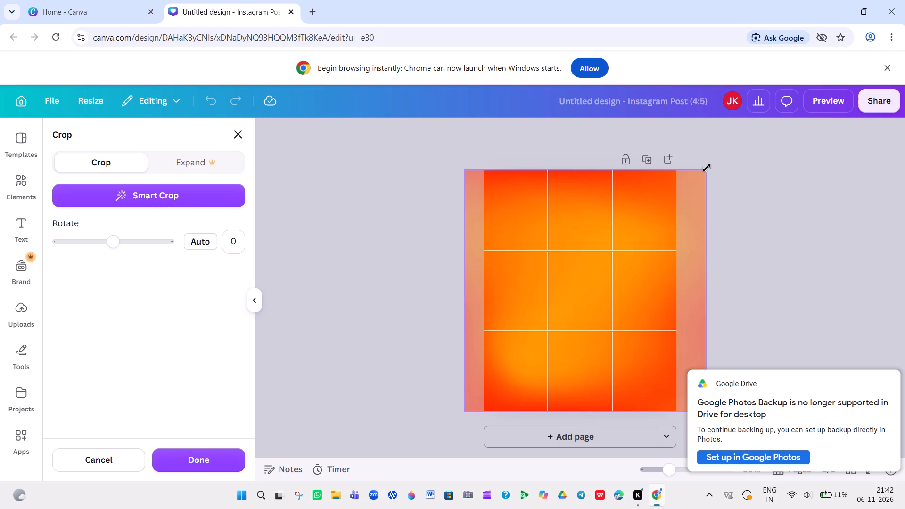
left_click_drag(707, 168, 706, 168)
left_click(706, 168)
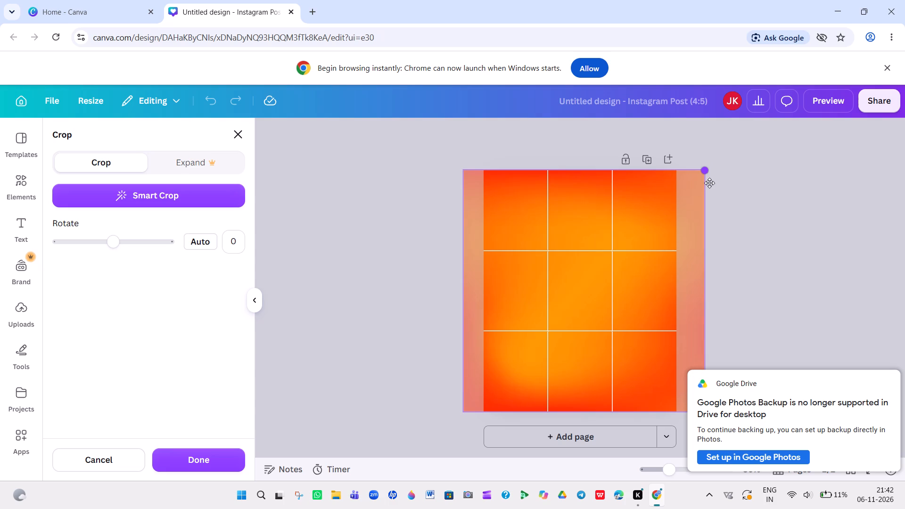
left_click_drag(708, 170, 714, 164)
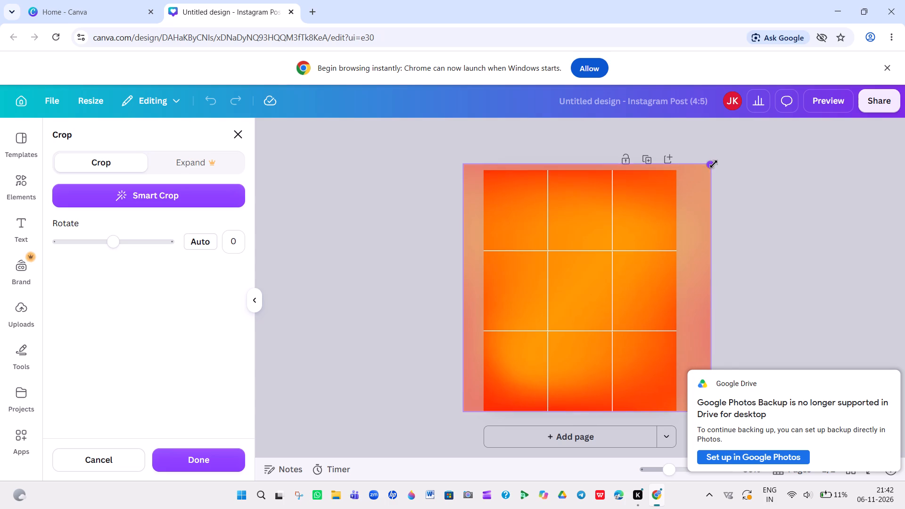
left_click_drag(714, 164, 708, 202)
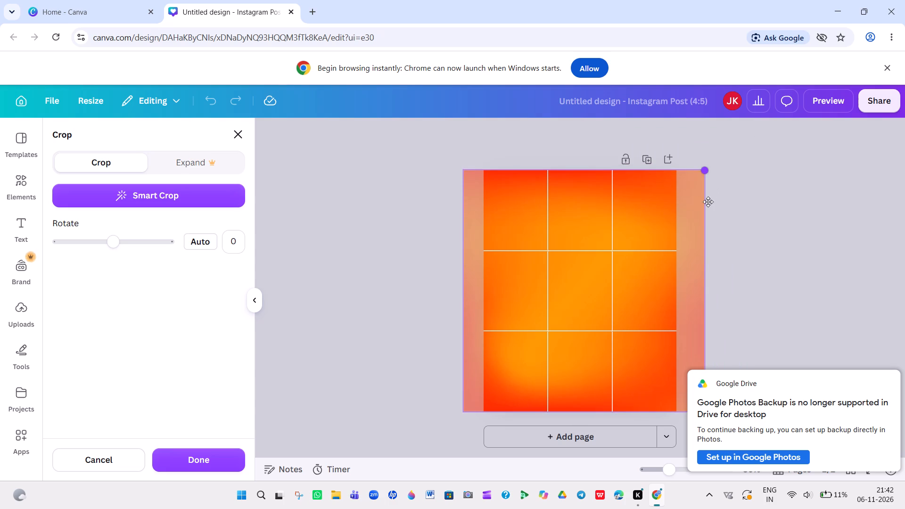
left_click_drag(708, 202, 699, 215)
left_click(624, 262)
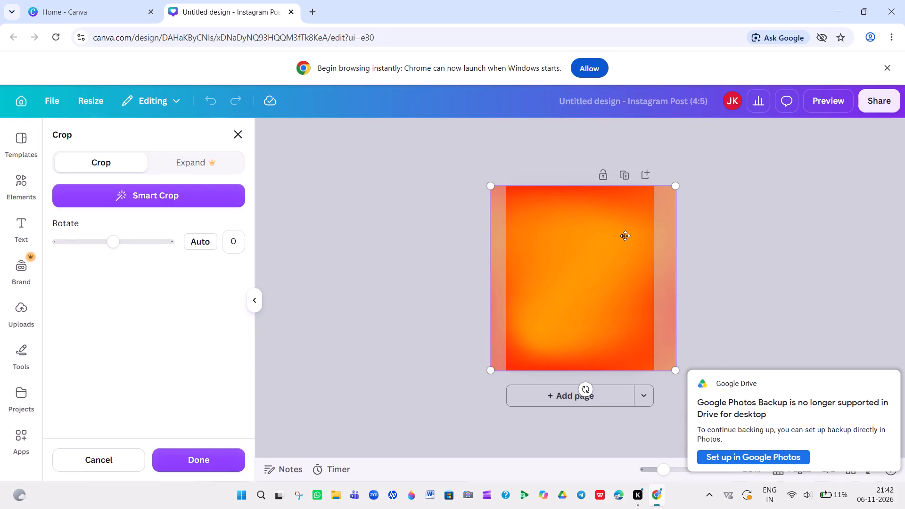
left_click(483, 247)
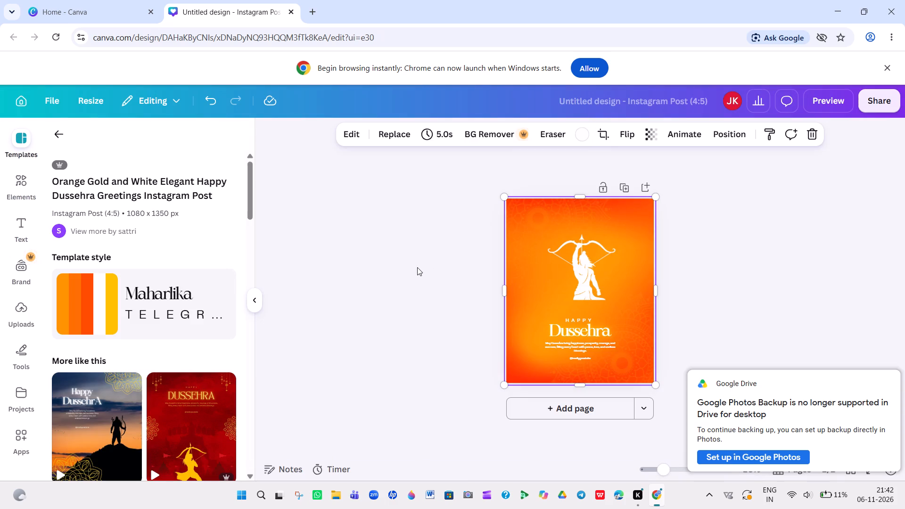
Browse the similar Dussehra and Vijayadashami templates suggested for this design.
scroll(122, 287, "down", 4)
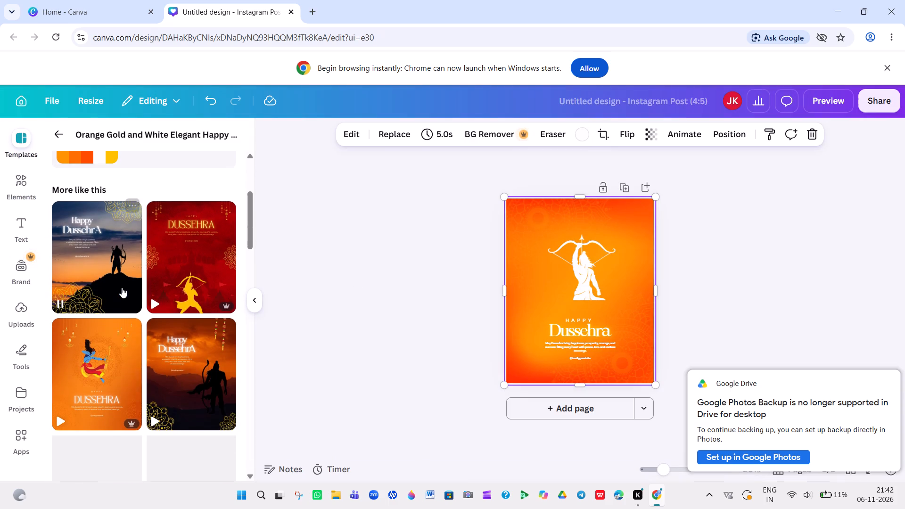
scroll(122, 287, "down", 5)
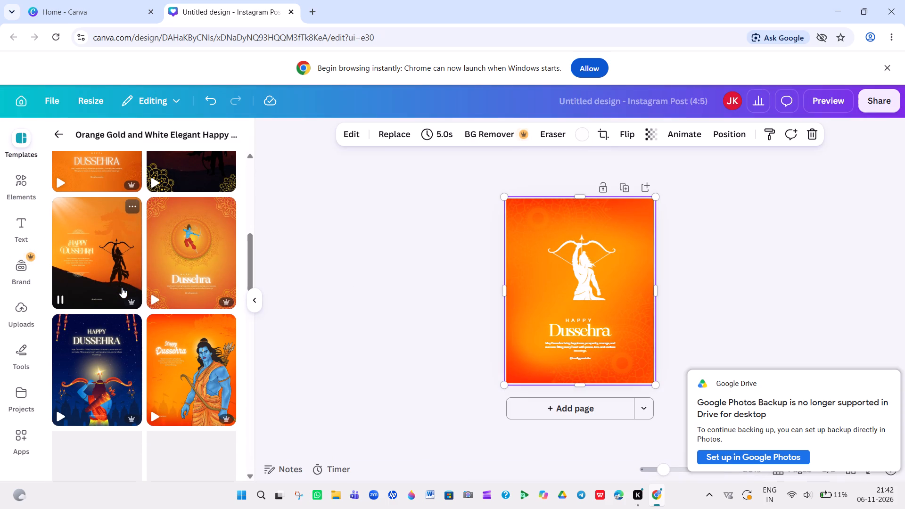
scroll(122, 287, "down", 3)
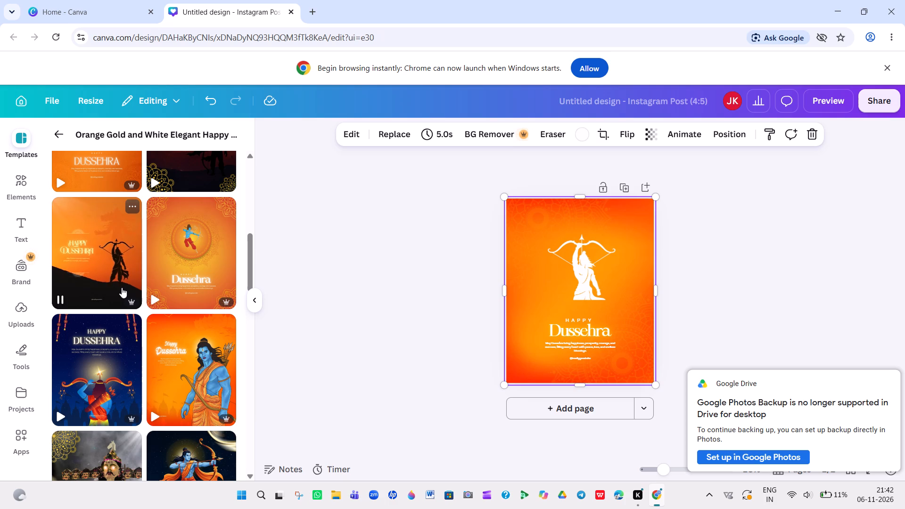
scroll(122, 287, "down", 2)
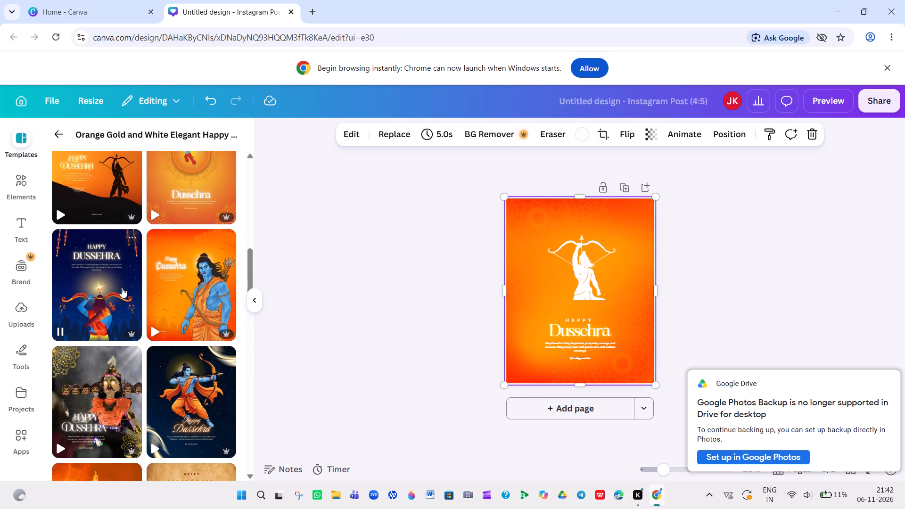
scroll(122, 287, "down", 3)
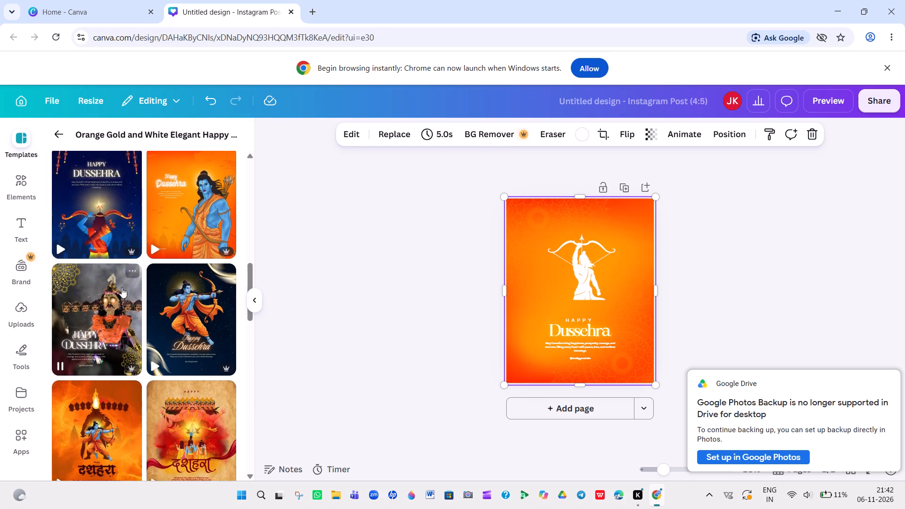
scroll(122, 287, "down", 5)
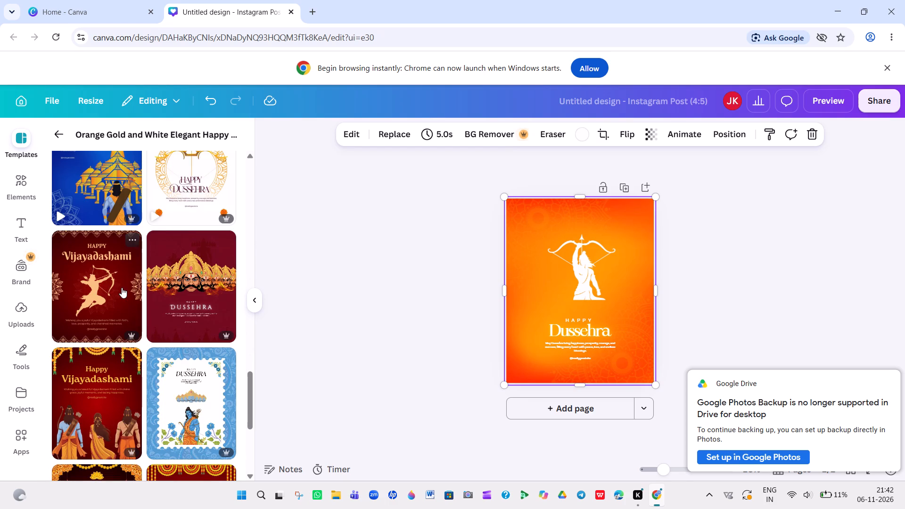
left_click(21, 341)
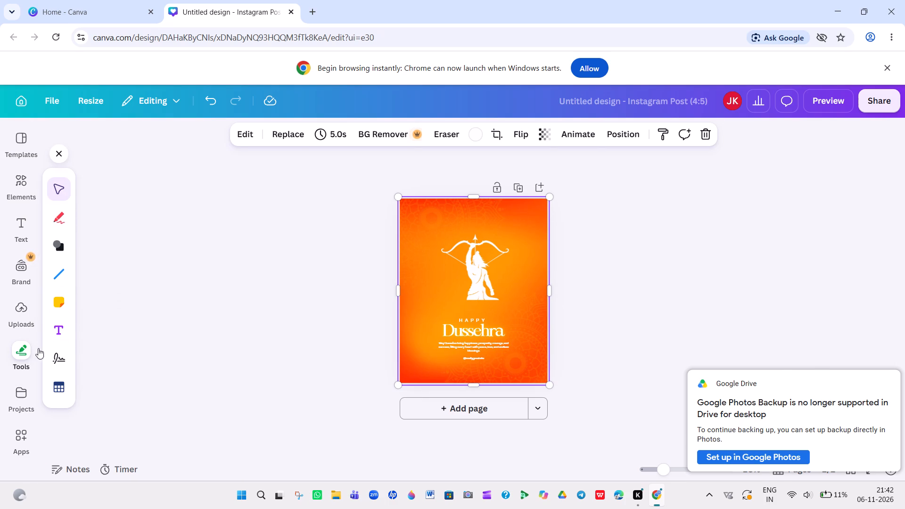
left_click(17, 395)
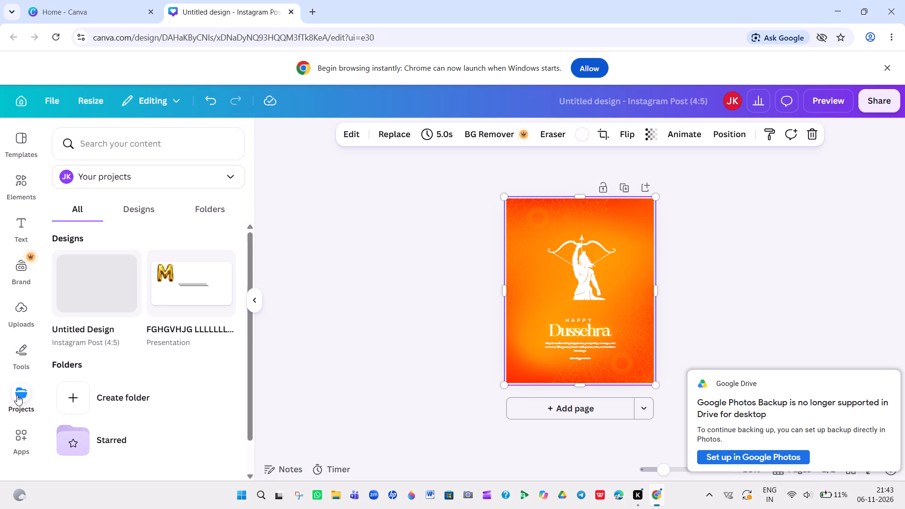
Browse the available text styles, text apps and font combinations for the post.
left_click(20, 231)
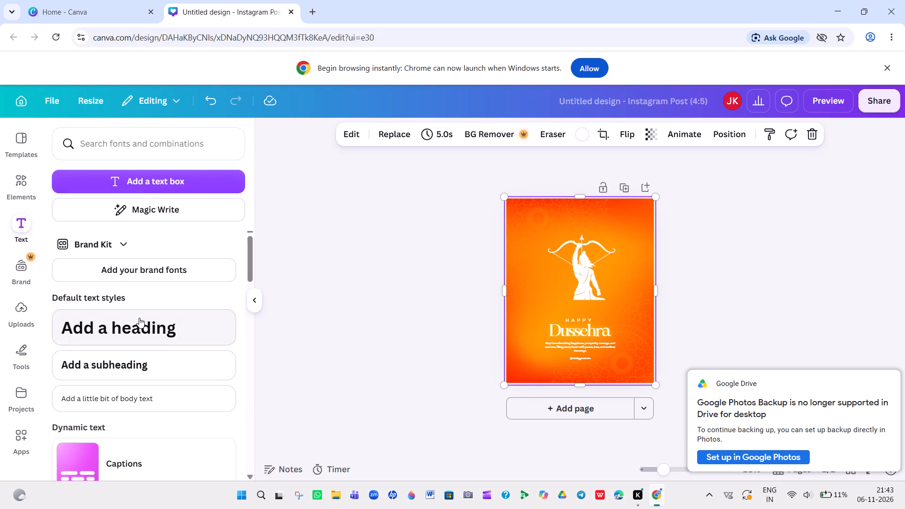
scroll(139, 318, "down", 4)
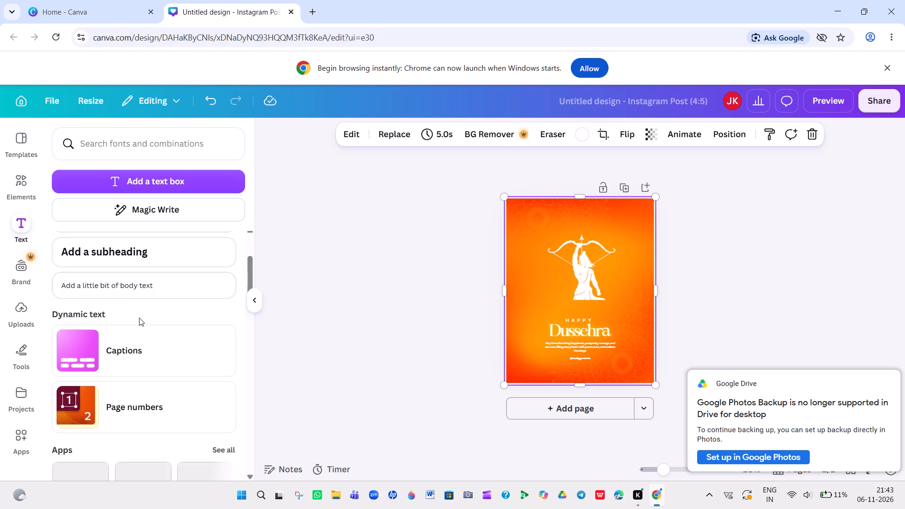
scroll(139, 318, "down", 2)
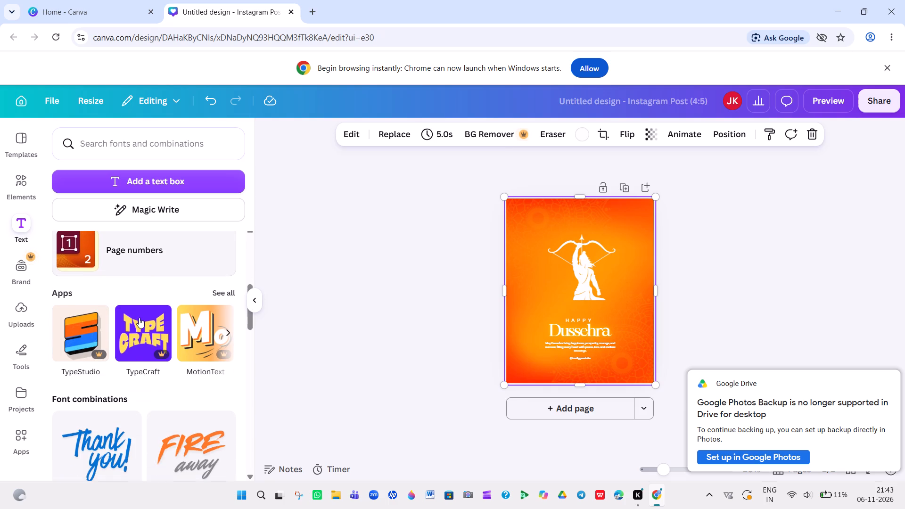
scroll(139, 318, "down", 2)
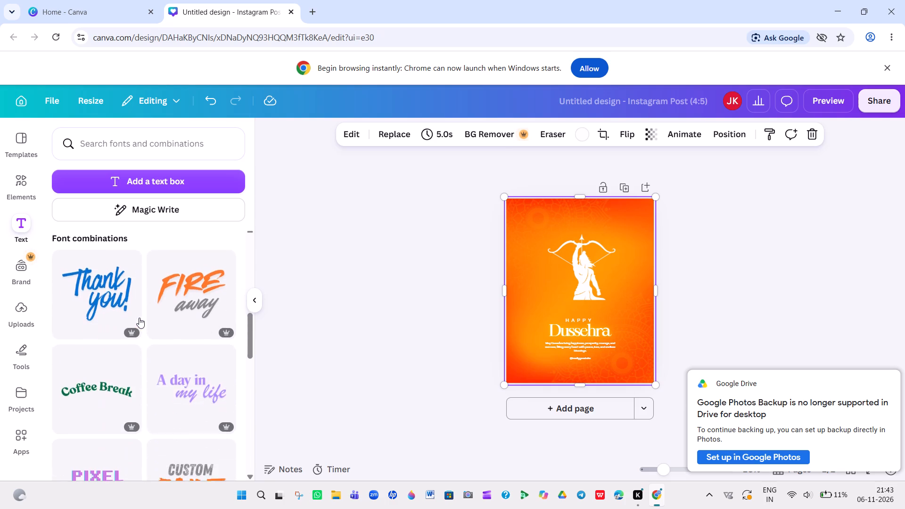
scroll(139, 318, "down", 1)
scroll(139, 318, "up", 1)
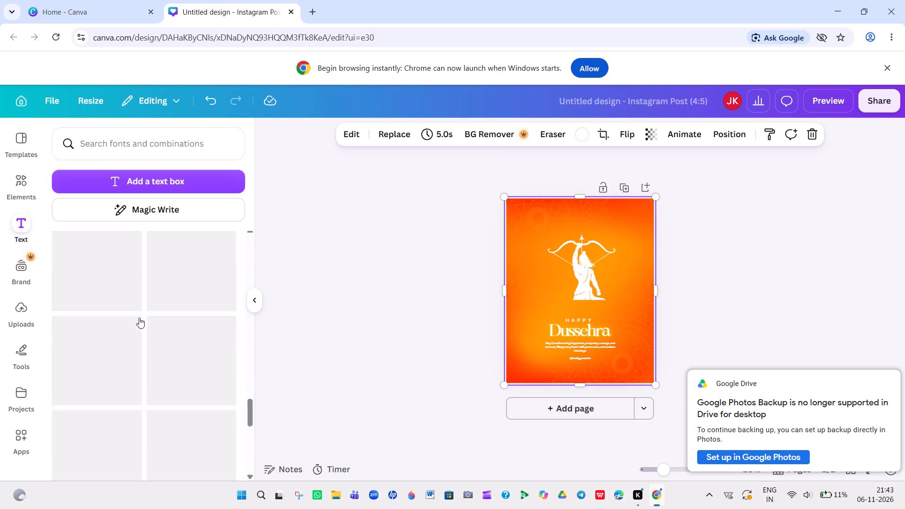
scroll(139, 318, "up", 2)
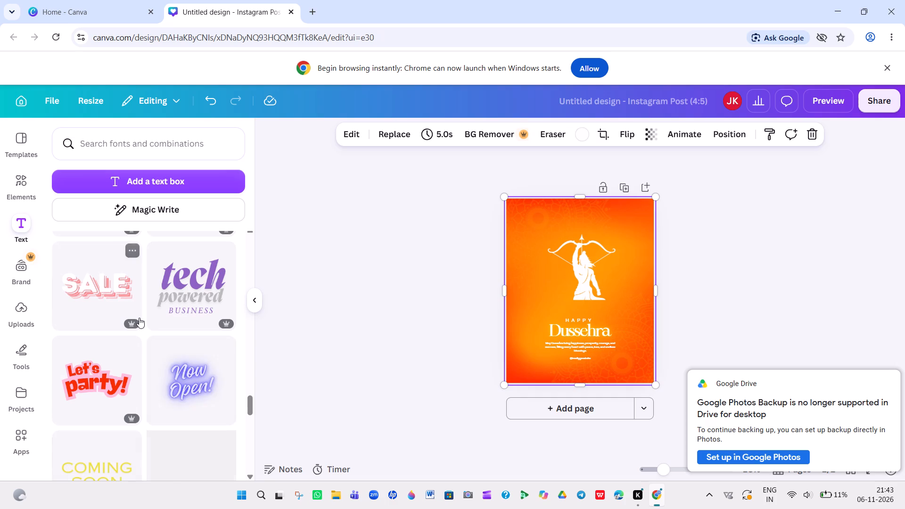
scroll(139, 318, "down", 2)
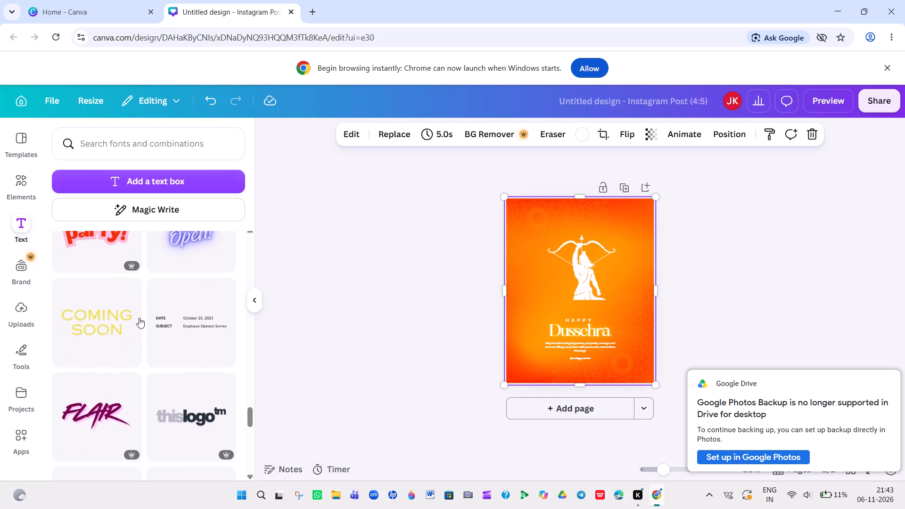
scroll(139, 318, "down", 11)
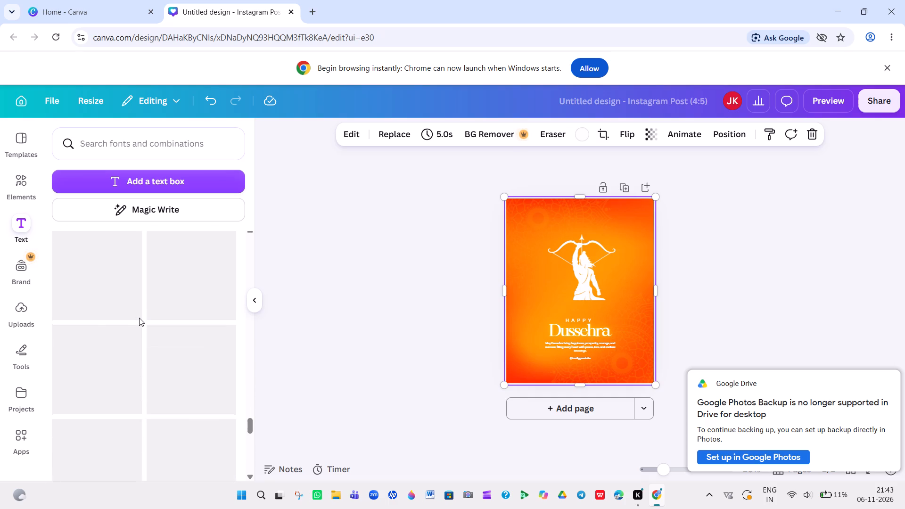
scroll(139, 318, "down", 2)
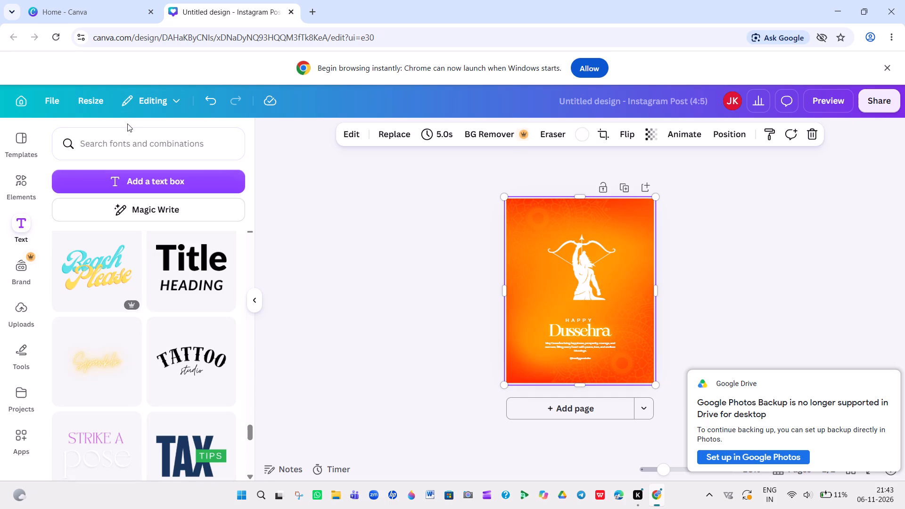
Search the fonts and text combinations for "subh laav" and look through what is offered.
left_click(127, 125)
left_click(131, 135)
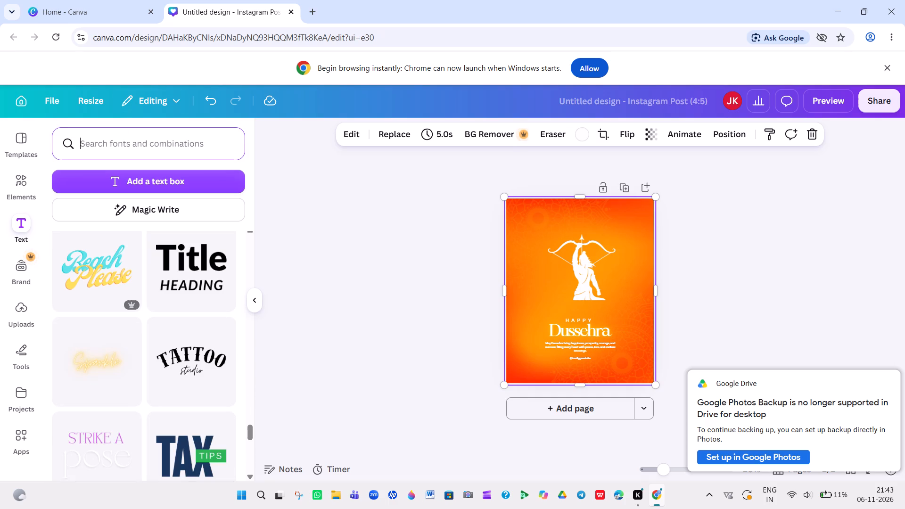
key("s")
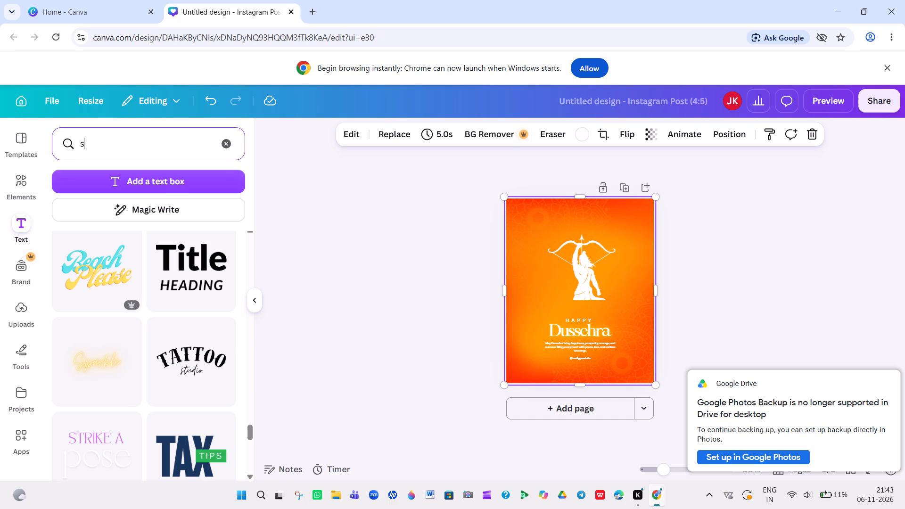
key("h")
key("BackSpace")
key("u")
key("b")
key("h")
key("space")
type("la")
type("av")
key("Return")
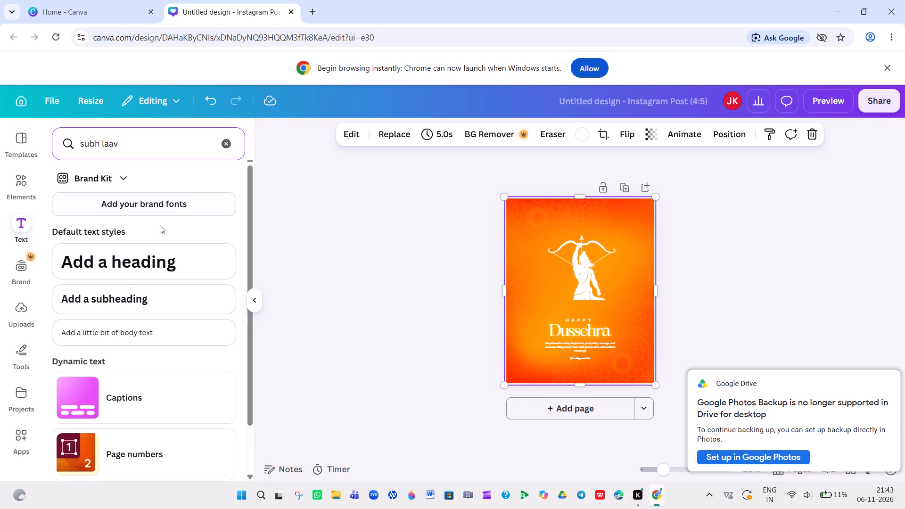
scroll(160, 225, "down", 4)
scroll(160, 225, "up", 1)
Replace the font and combination search term with a new one beginning with "ri".
left_click(165, 148)
key("BackSpace")
key("BackSpace")
key("BackSpace")
key("BackSpace")
key("BackSpace")
key("BackSpace")
key("BackSpace")
key("BackSpace")
key("BackSpace")
key("BackSpace")
key("BackSpace")
key("BackSpace")
key("BackSpace")
key("BackSpace")
key("BackSpace")
key("BackSpace")
key("BackSpace")
key("BackSpace")
key("BackSpace")
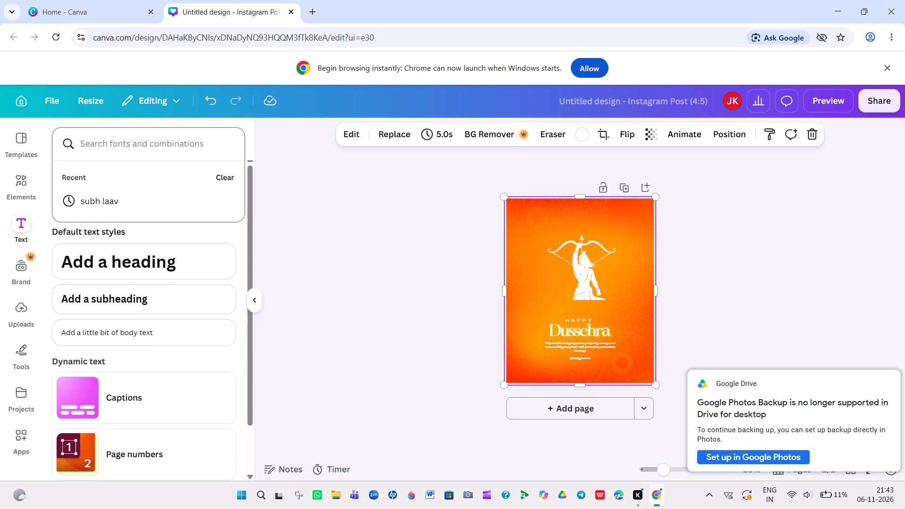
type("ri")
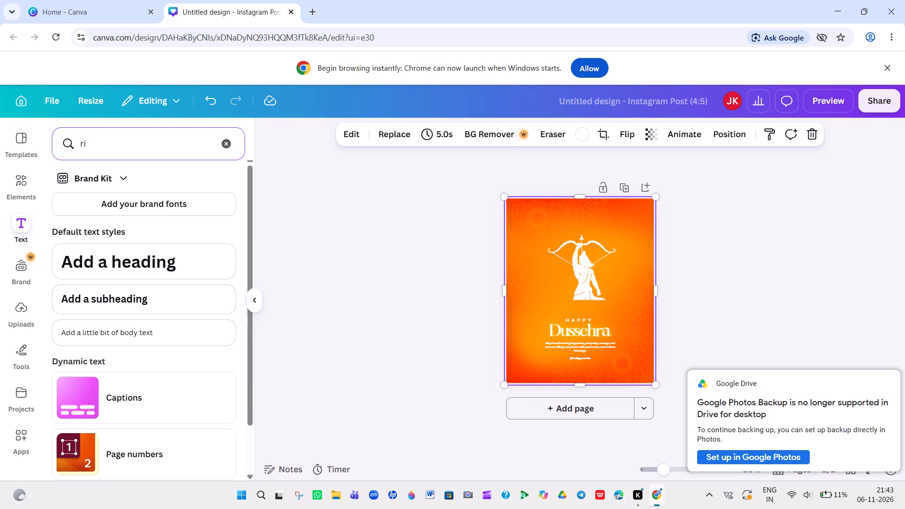
Enter "Riddhi shiddhi" as the search term for text styles and fonts, capitalizing and spacing the words.
type("ddhi")
key("space")
left_click(96, 146)
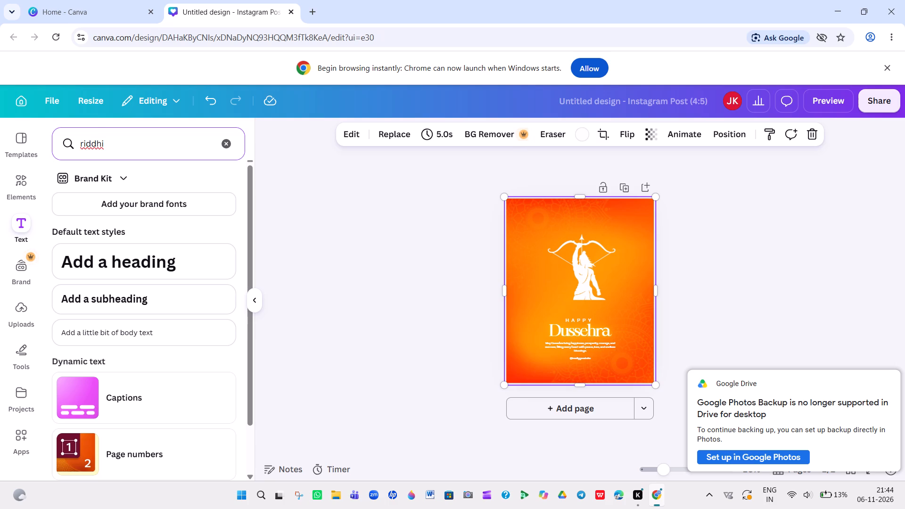
triple_click(96, 146)
triple_click(96, 146)
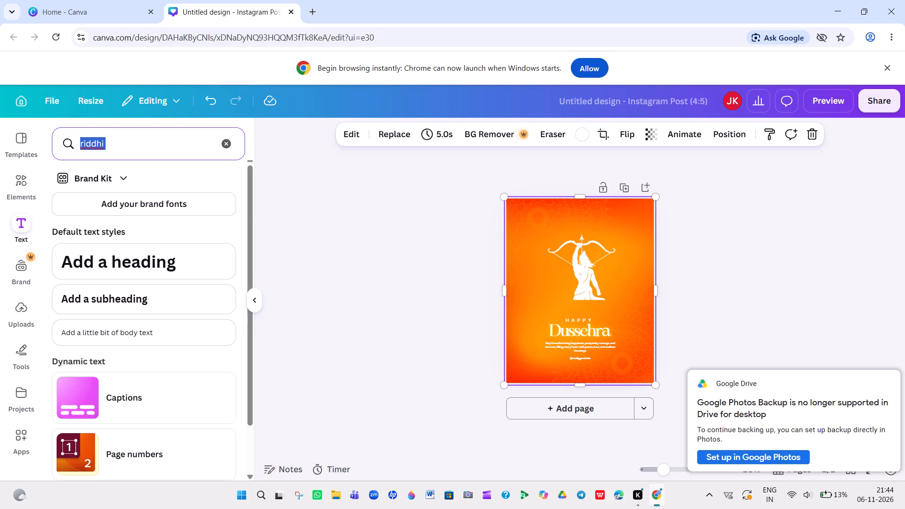
triple_click(96, 146)
left_click(96, 146)
right_click(102, 145)
left_click(123, 158)
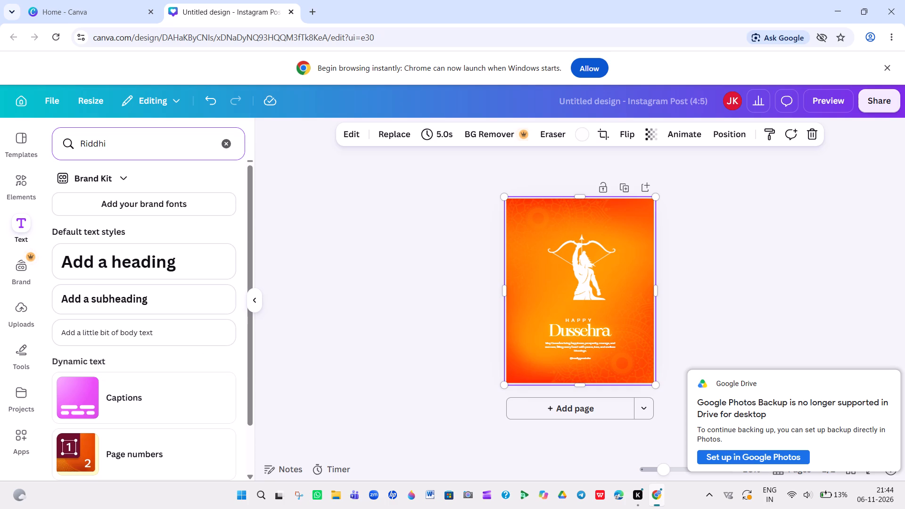
key("s")
type("hi")
type("dd")
type("hi")
key("space")
left_click(102, 140)
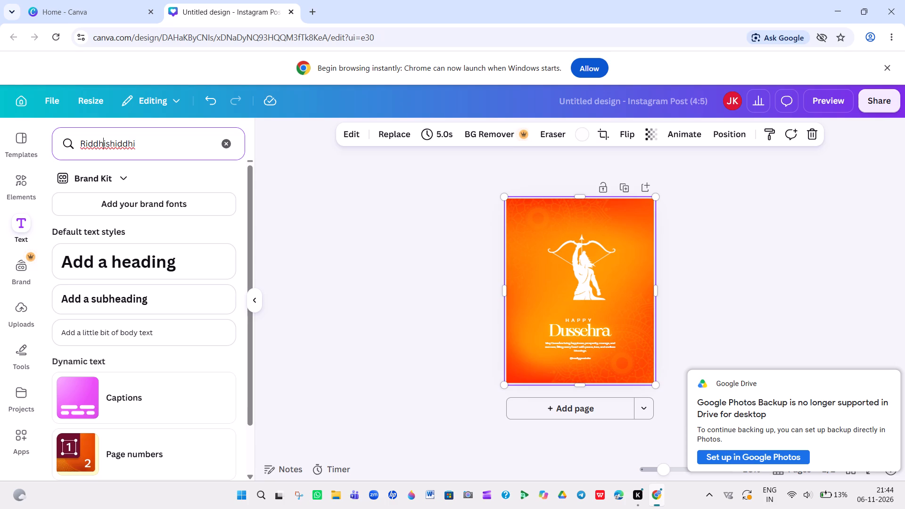
right_click(102, 140)
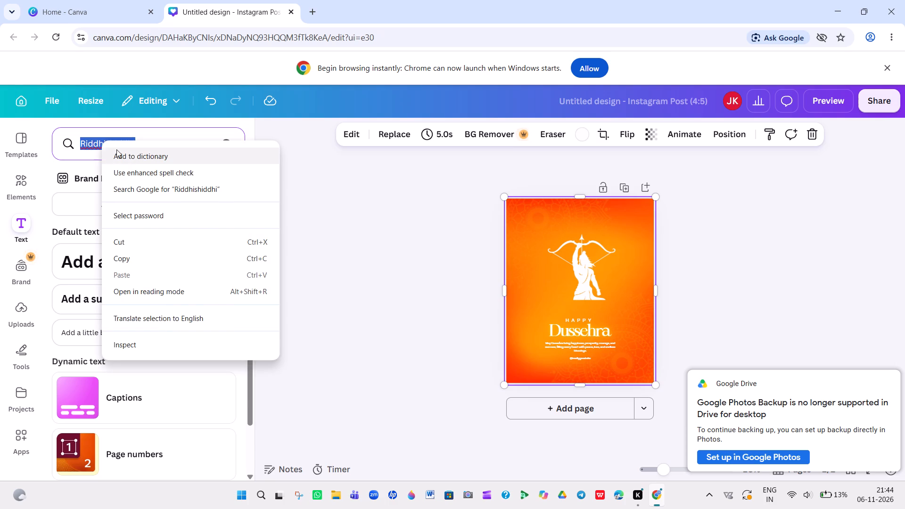
left_click(75, 159)
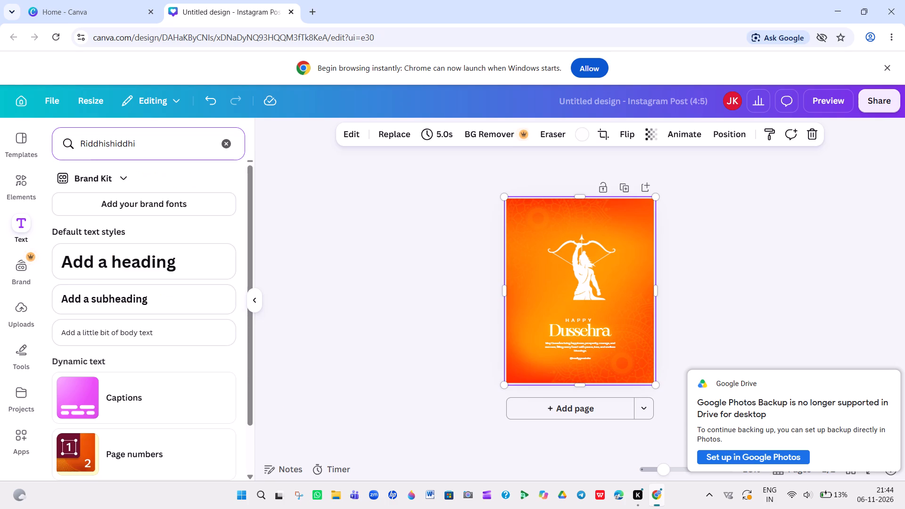
left_click(103, 143)
key("space")
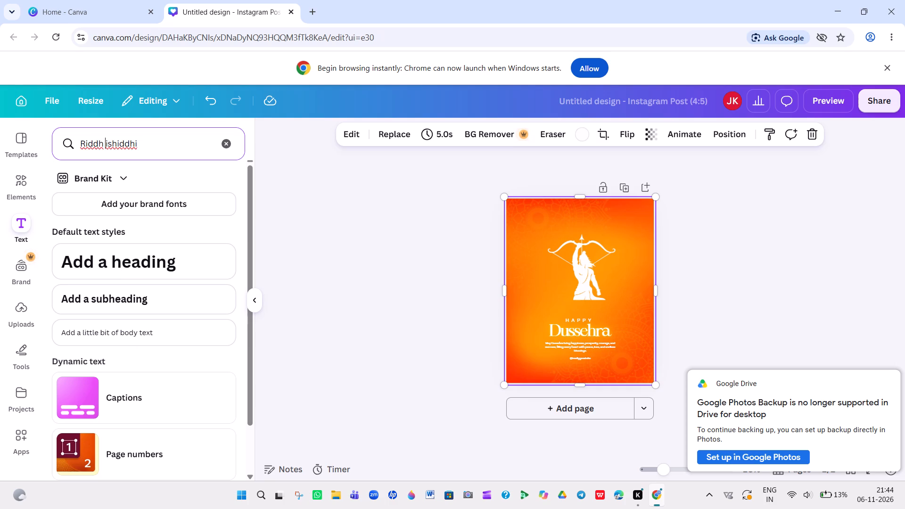
Correct the text search term to "Riddhi siddhi", run the search and look through the results.
left_click(108, 144)
key("BackSpace")
key("BackSpace")
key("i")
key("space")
right_click(123, 143)
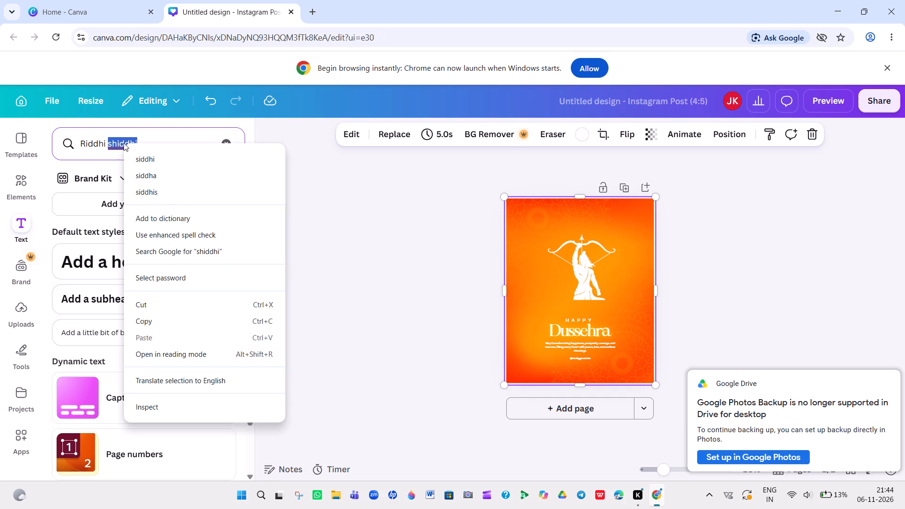
left_click(144, 160)
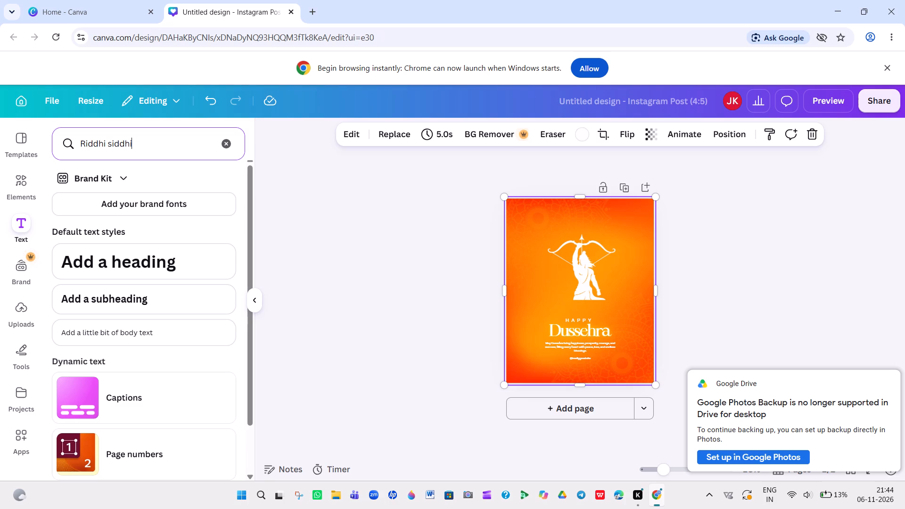
key("Return")
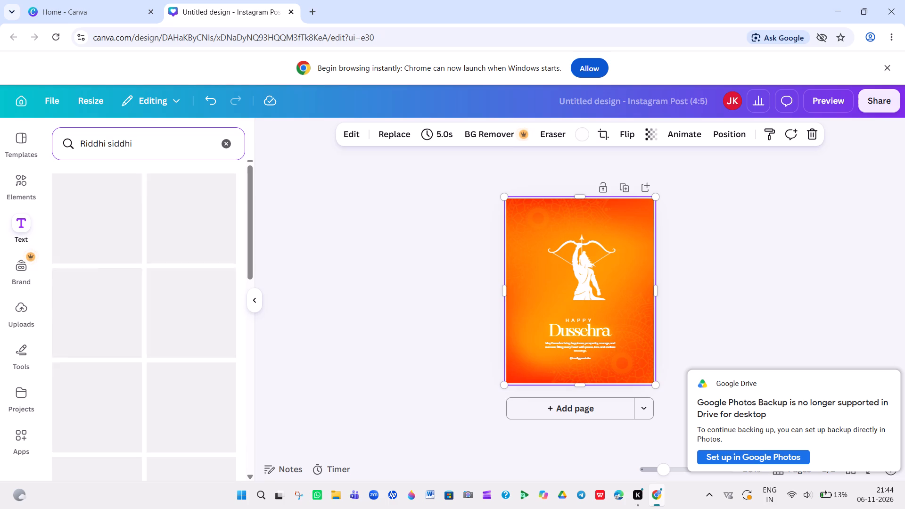
scroll(124, 184, "down", 1)
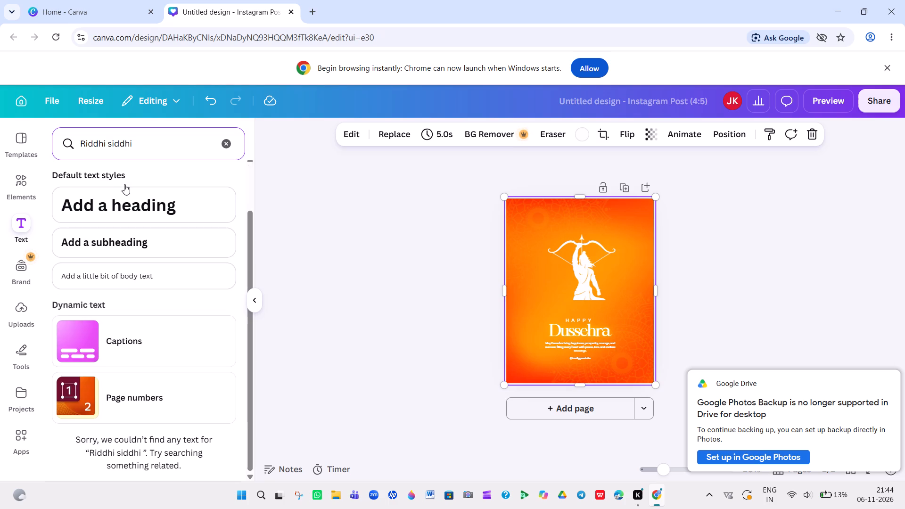
scroll(124, 184, "down", 1)
scroll(124, 184, "up", 3)
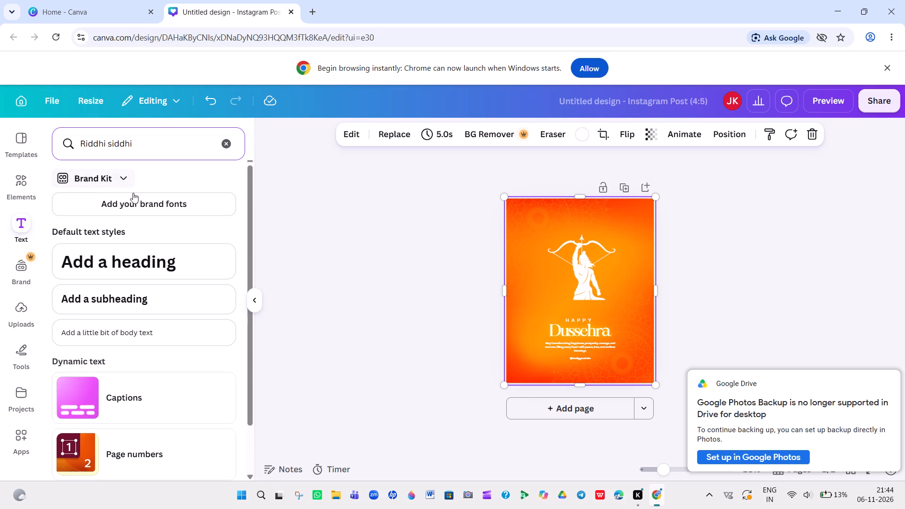
Open the Brand Kit from the brand fonts option and look through its asset categories, including logos, colours, fonts and photos.
left_click(134, 195)
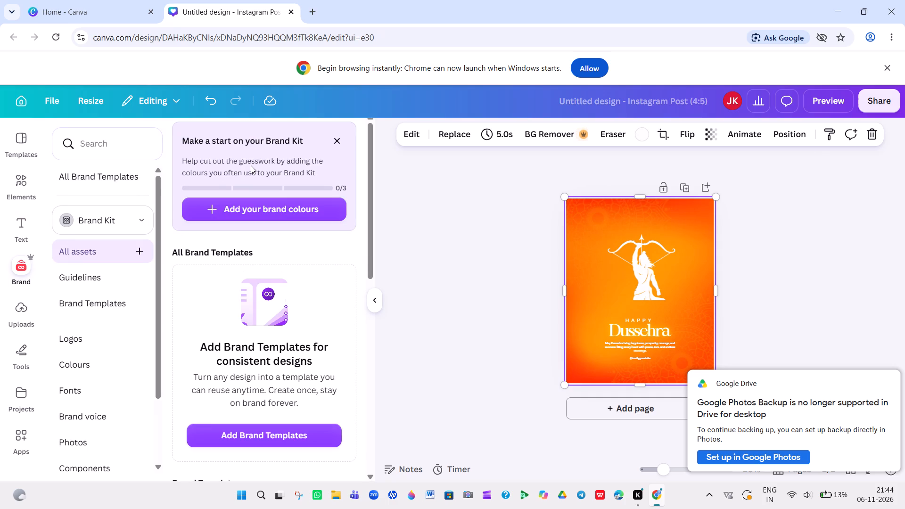
scroll(263, 204, "down", 2)
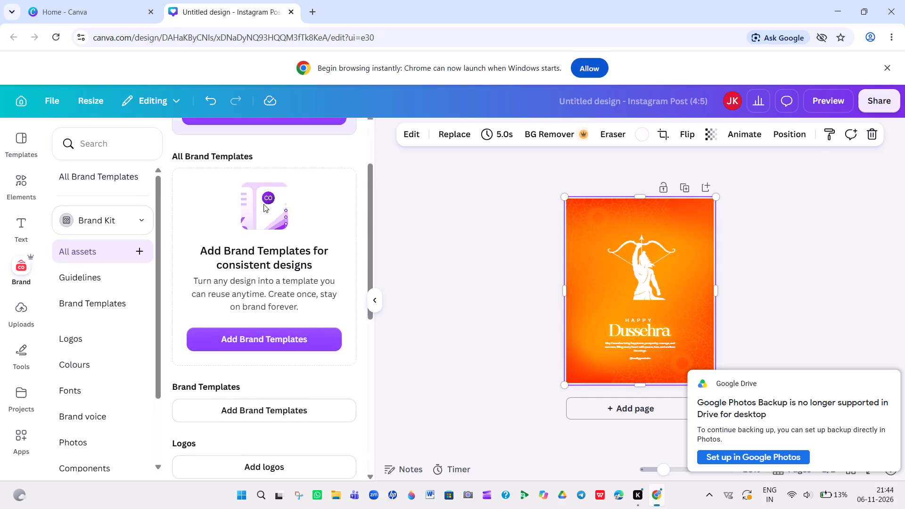
scroll(263, 204, "down", 4)
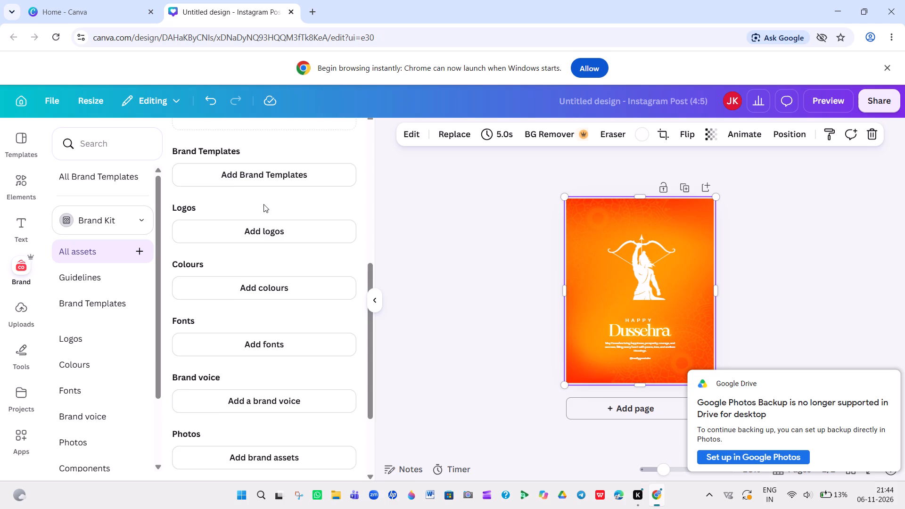
scroll(263, 204, "down", 1)
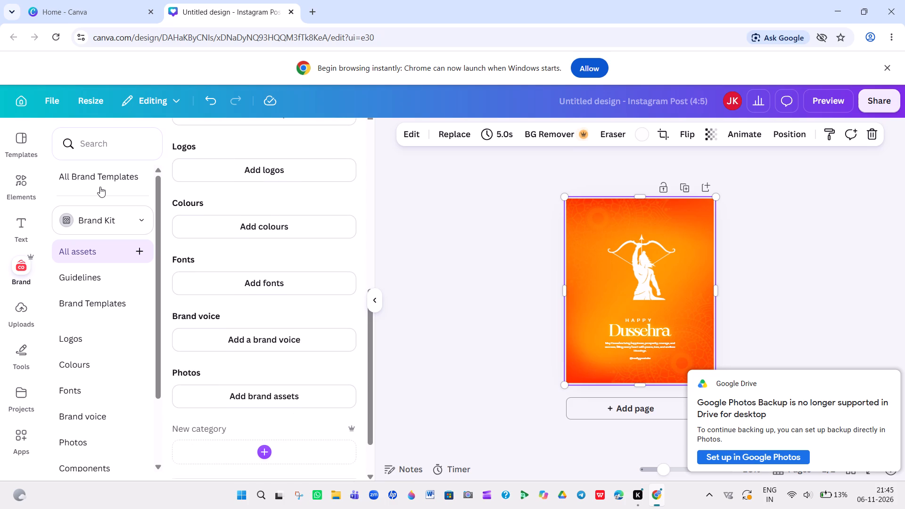
Look through the Brand Kit categories, from Guidelines, Brand Templates, Logos, Colours and Fonts to Brand voice, Photos, Components, Graphics, Icons and Charts.
left_click(98, 277)
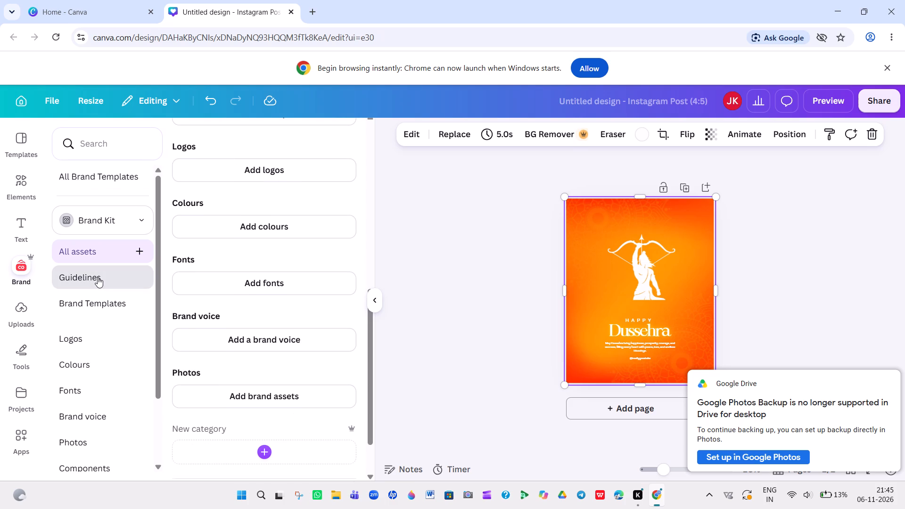
left_click(90, 306)
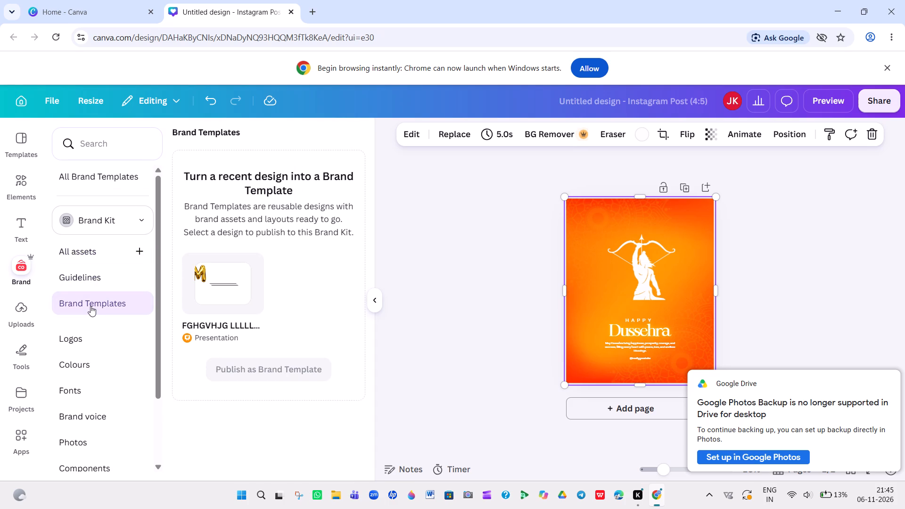
left_click(93, 331)
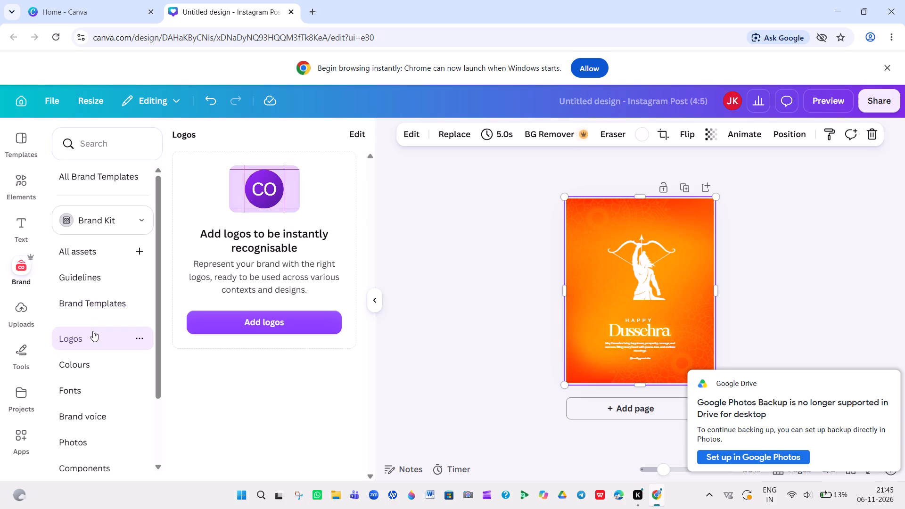
left_click(102, 349)
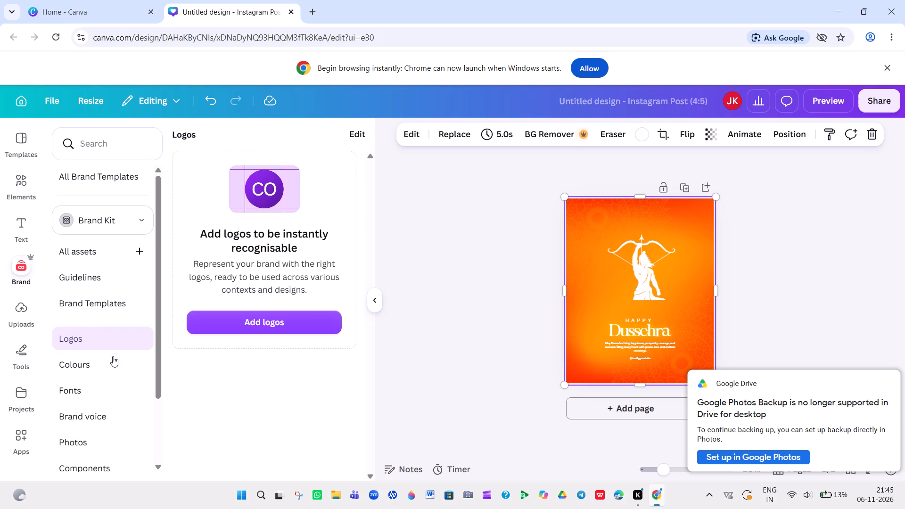
left_click(113, 357)
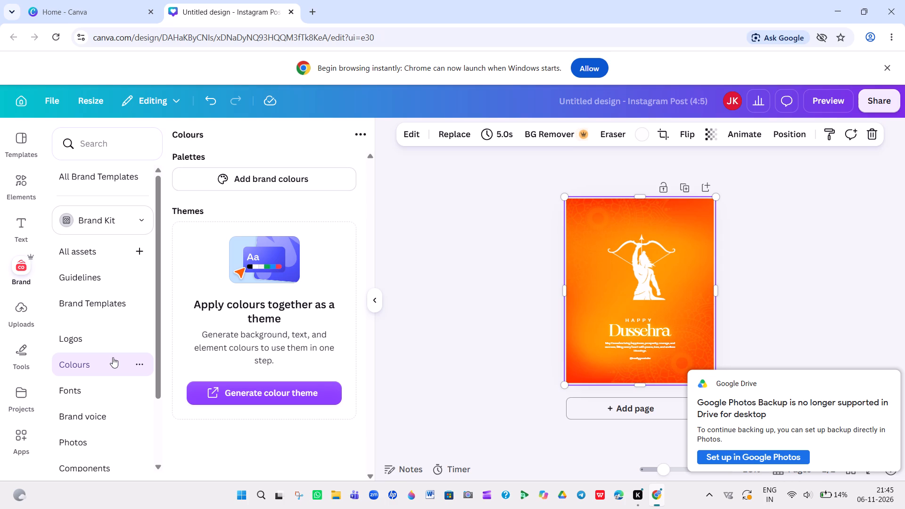
left_click(111, 371)
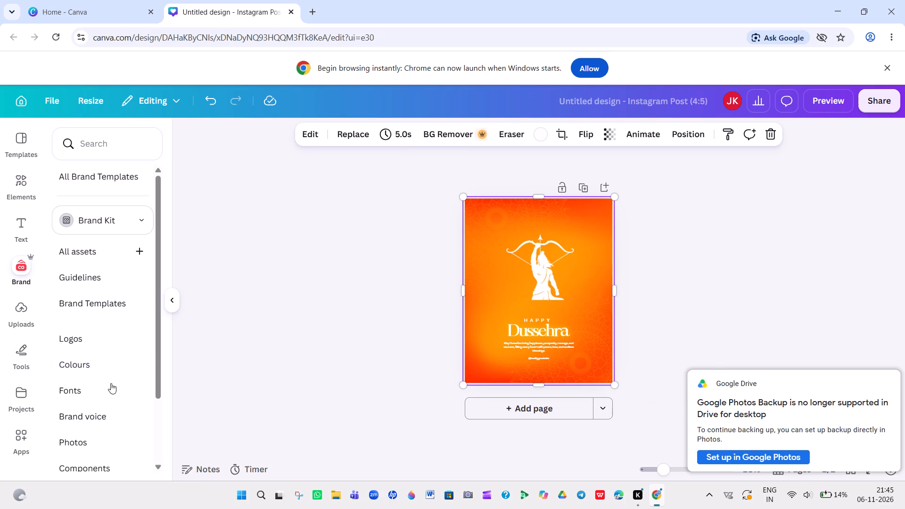
left_click(111, 383)
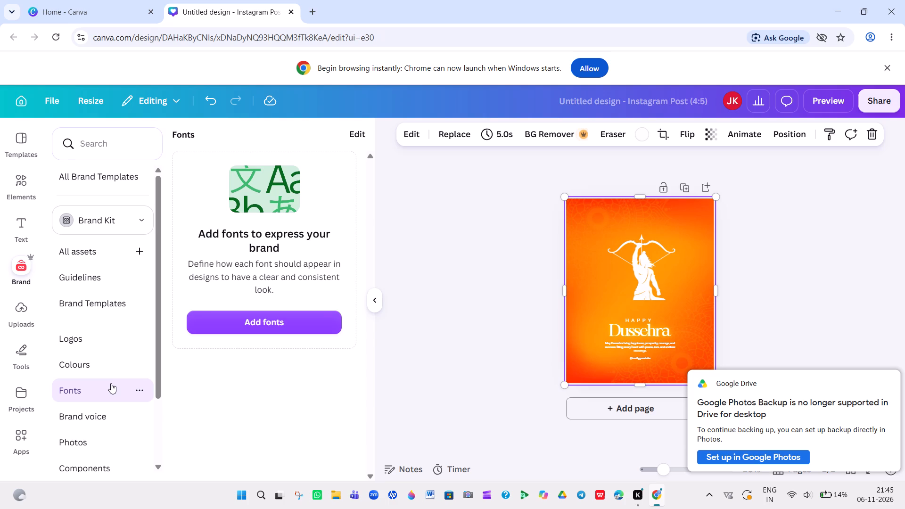
left_click(115, 407)
left_click(114, 419)
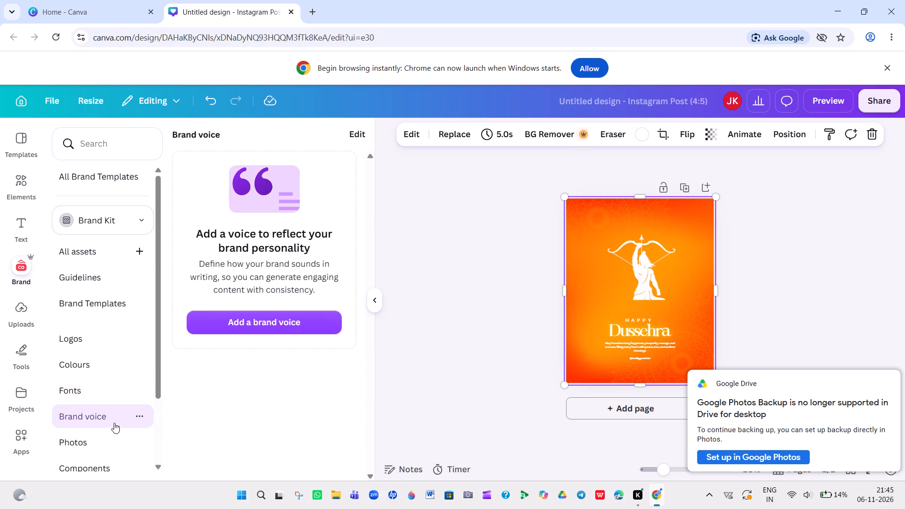
left_click(114, 438)
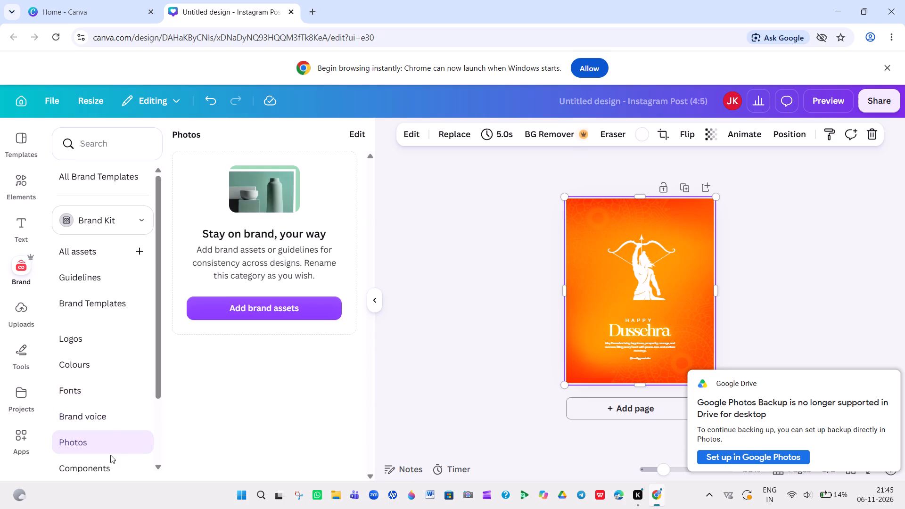
left_click(109, 462)
scroll(109, 462, "down", 5)
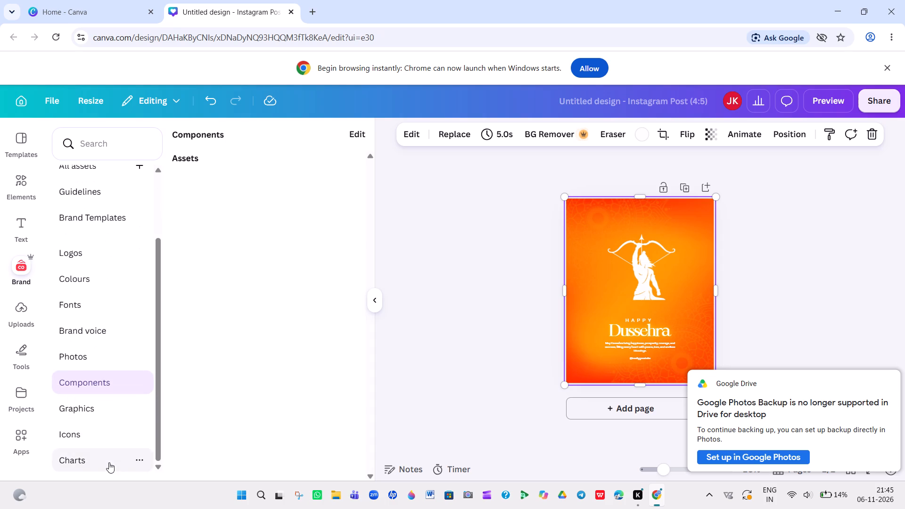
double_click(111, 415)
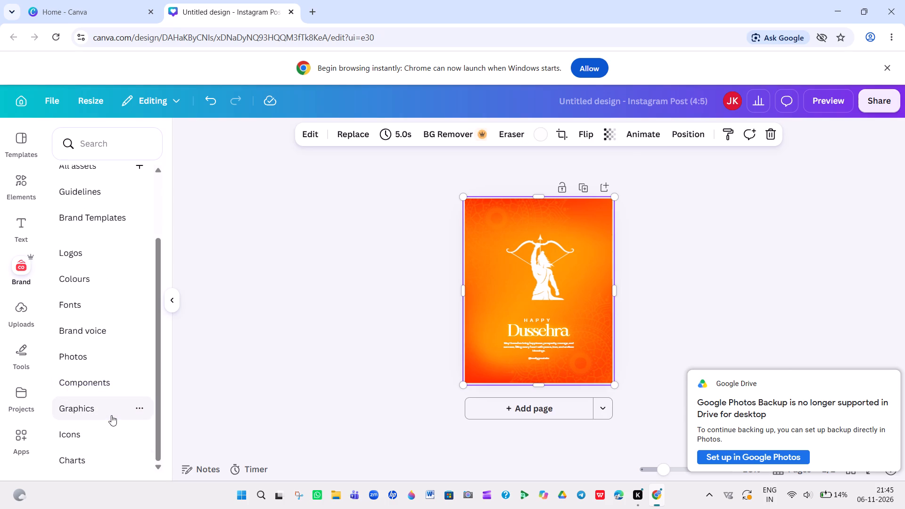
left_click(101, 446)
left_click(103, 434)
left_click(99, 460)
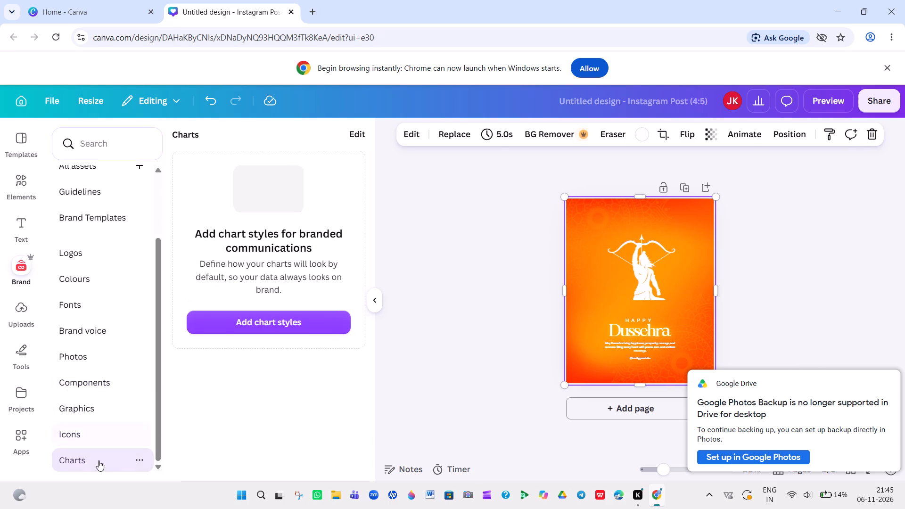
Review the Brand Kit's All assets overview and compare its Guidelines and Brand Templates sections.
scroll(96, 243, "up", 2)
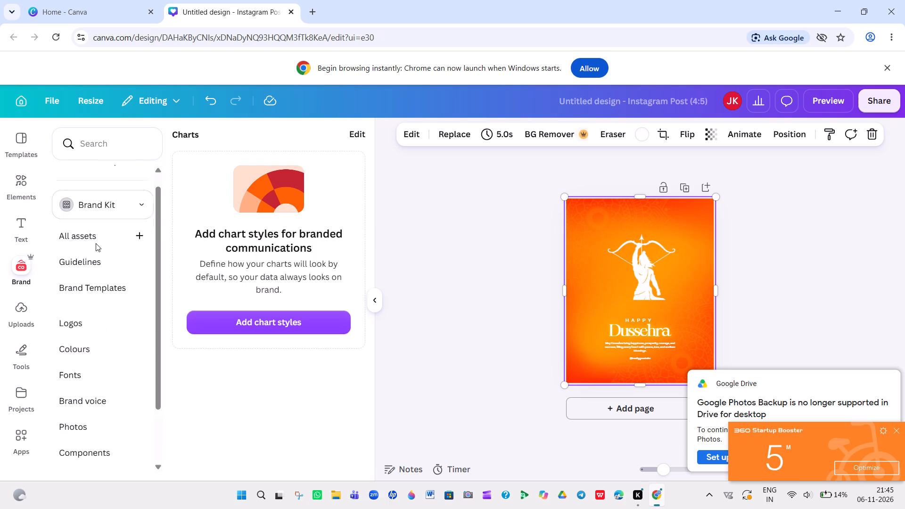
scroll(96, 243, "up", 2)
left_click(96, 243)
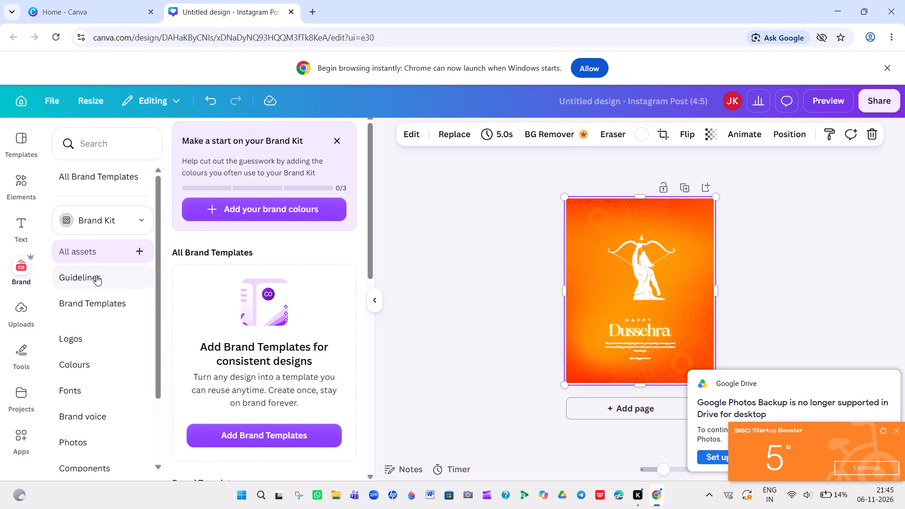
left_click(96, 275)
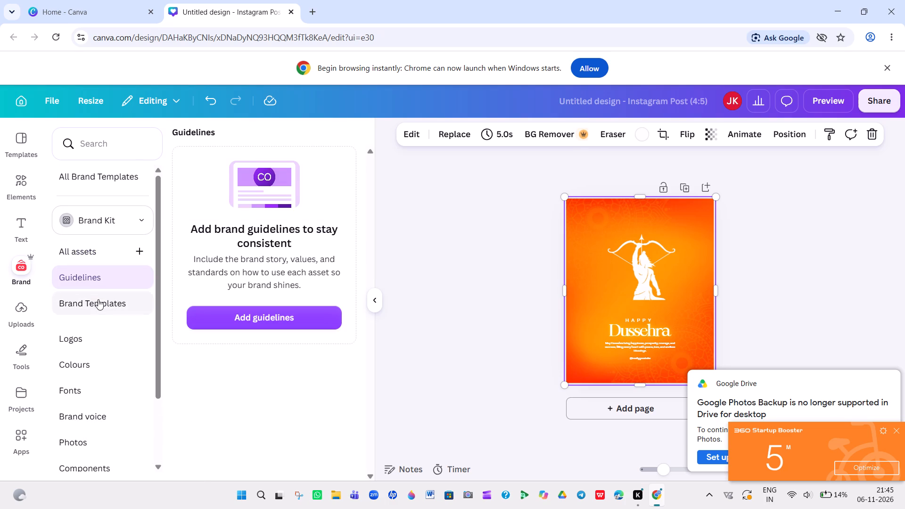
left_click(98, 303)
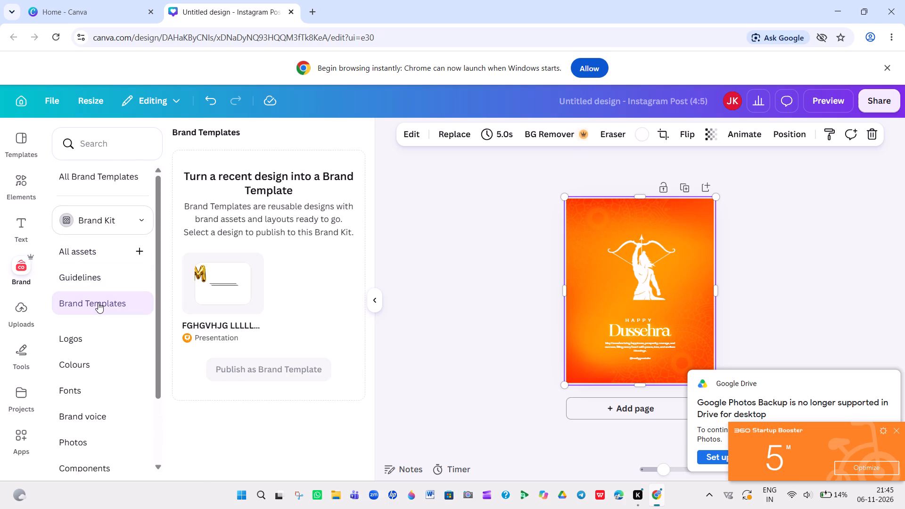
left_click(103, 277)
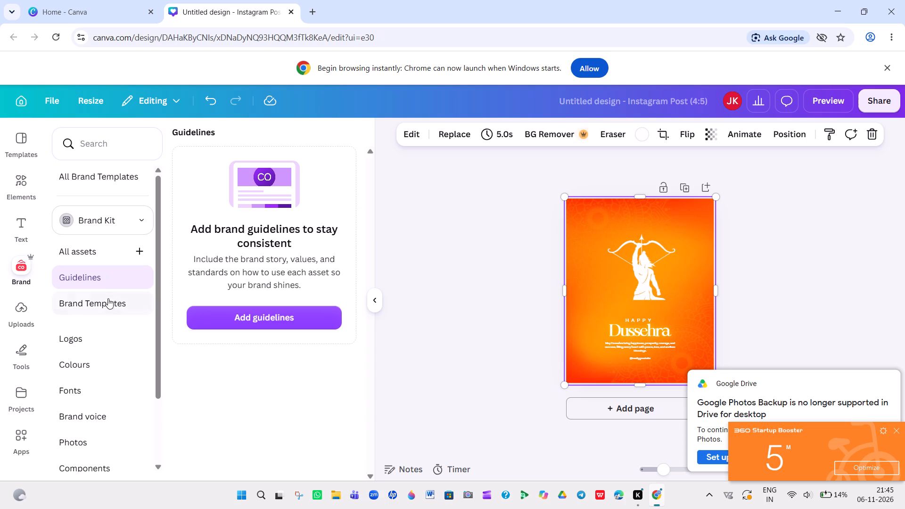
left_click(108, 300)
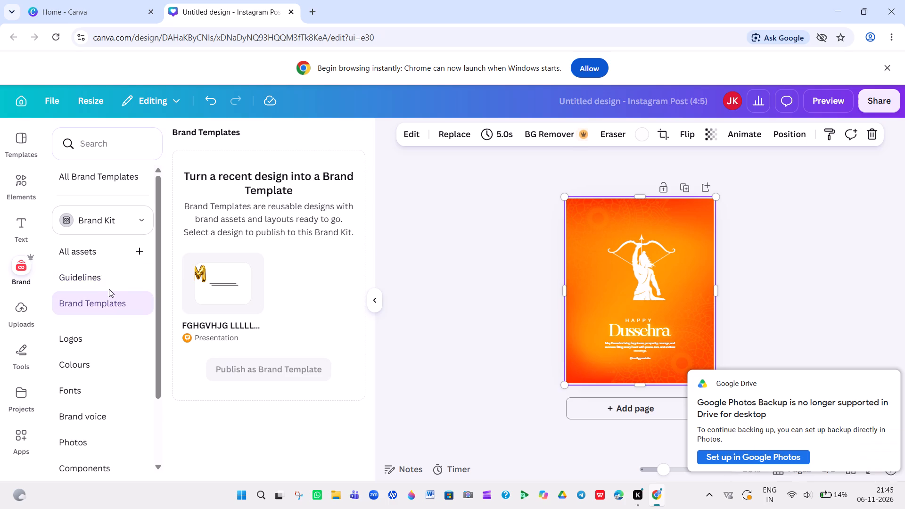
left_click(110, 280)
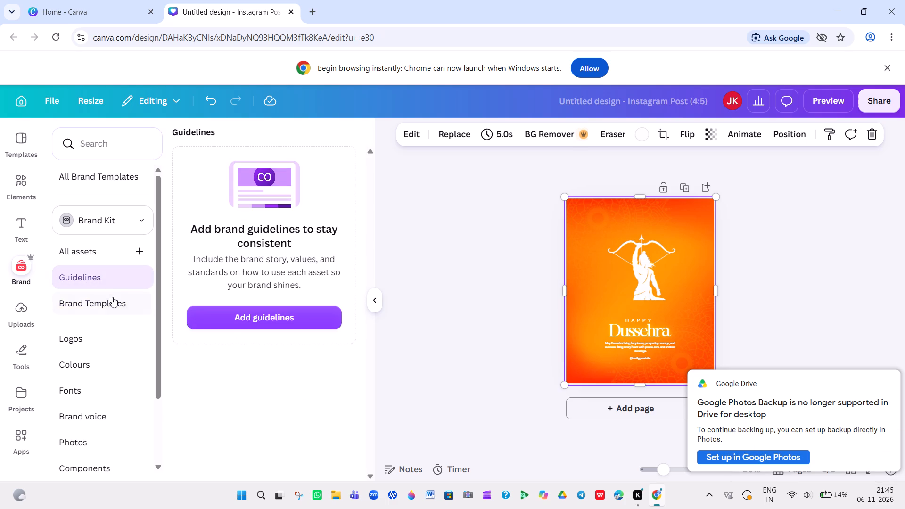
left_click(112, 298)
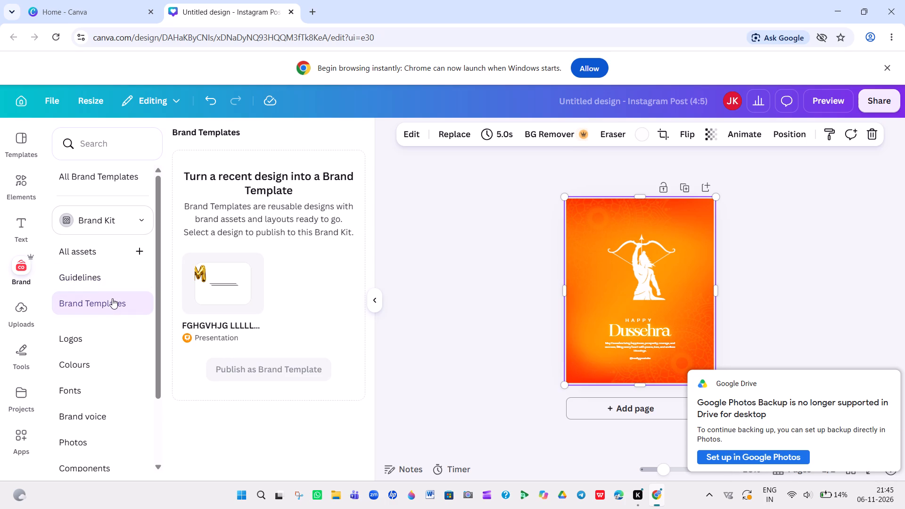
left_click(110, 281)
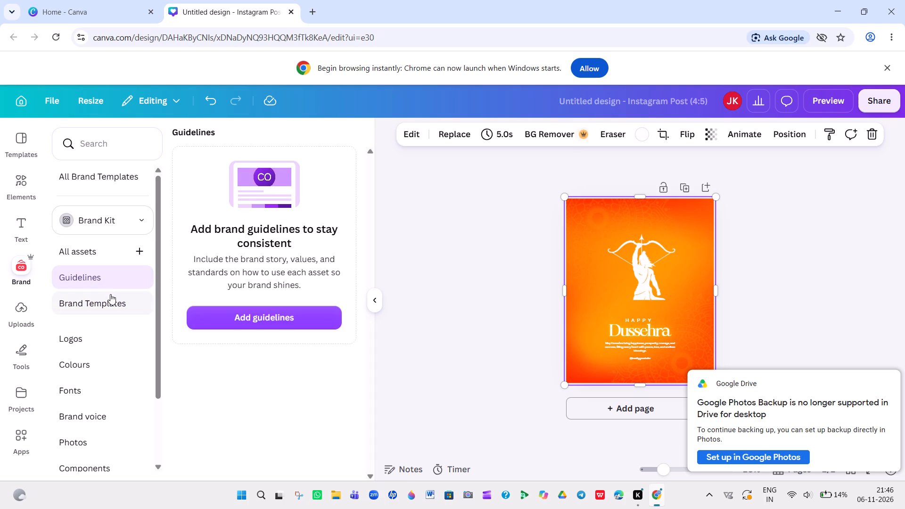
View the Brand Templates section of the Brand Kit.
left_click(110, 294)
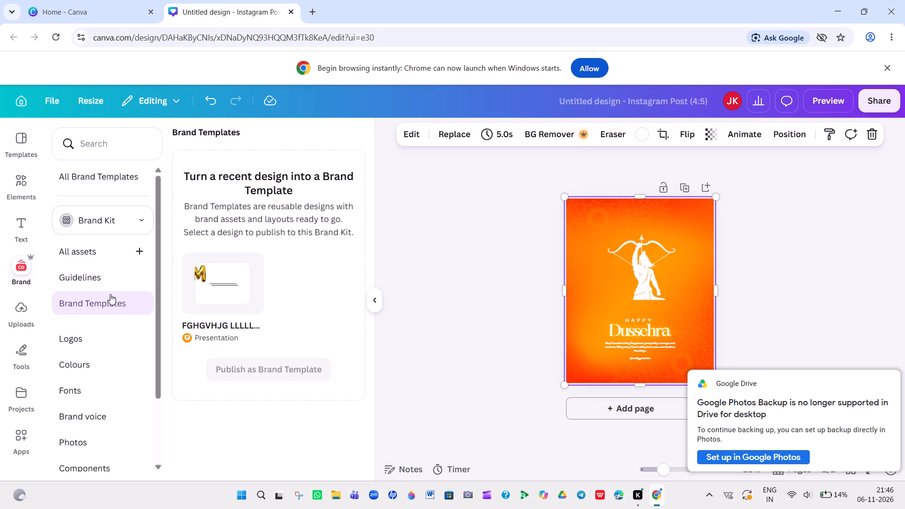
Add the recommended ten-headed Ravana graphic and place it across the post's top edge, centred above the white archer figure.
left_click(22, 203)
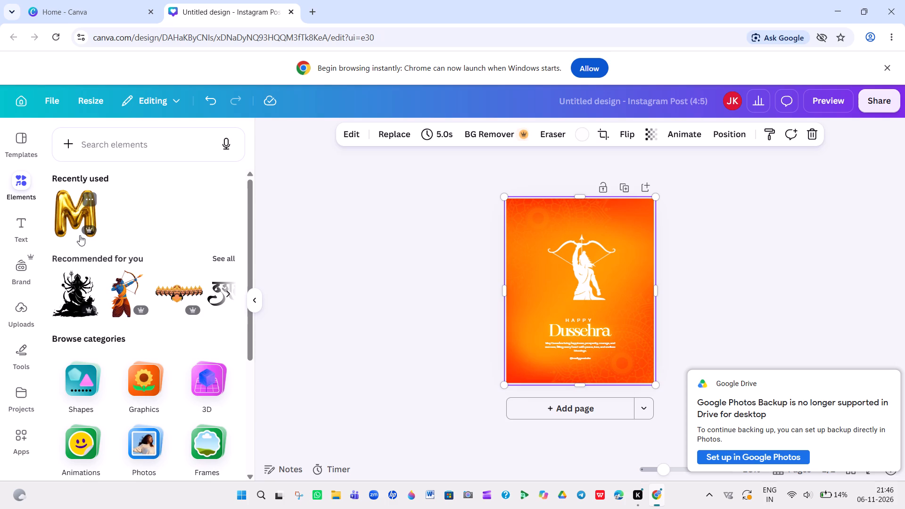
left_click(179, 291)
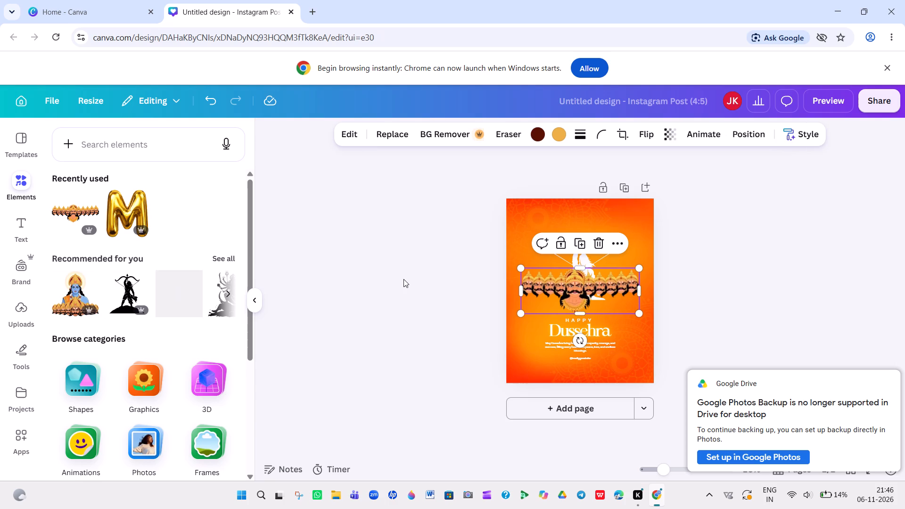
left_click_drag(585, 287, 584, 284)
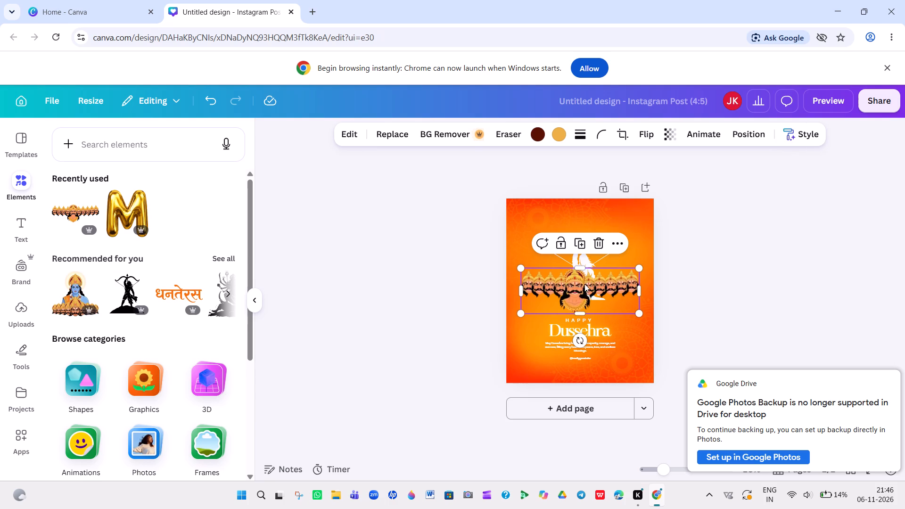
left_click_drag(584, 284, 584, 210)
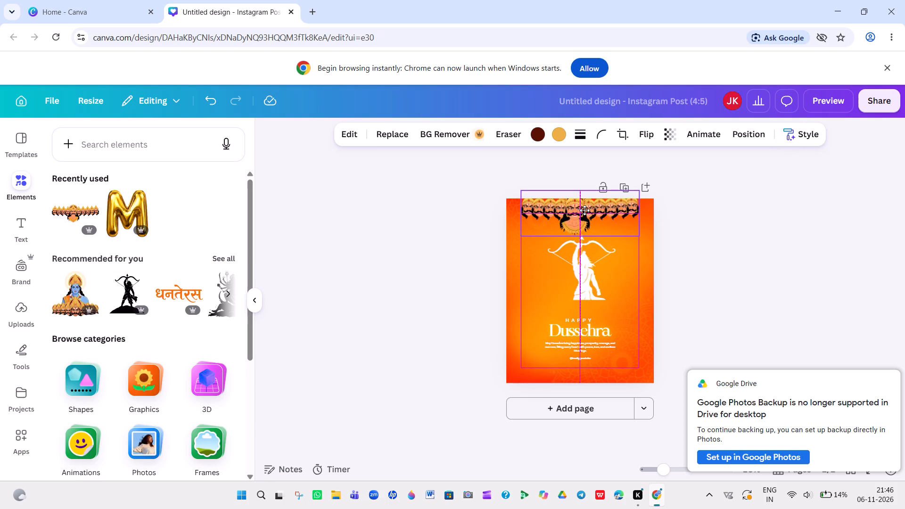
left_click_drag(584, 210, 592, 212)
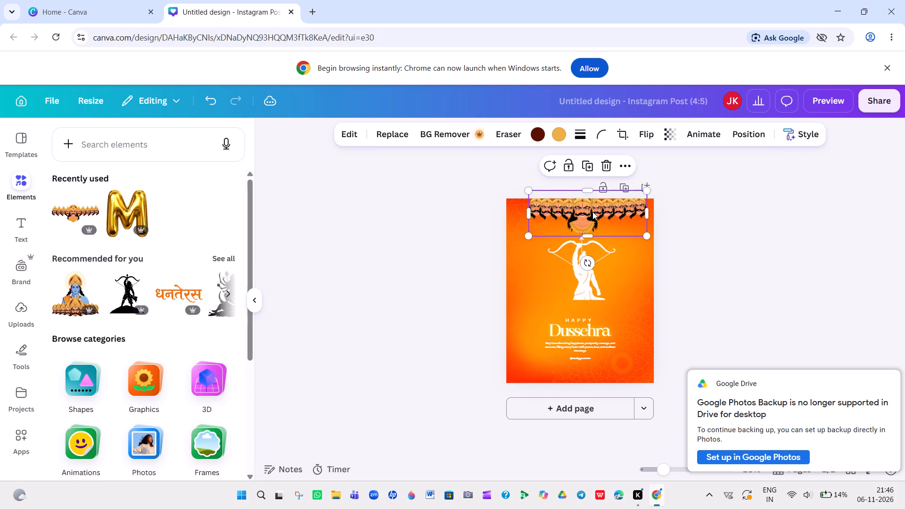
left_click_drag(592, 212, 588, 213)
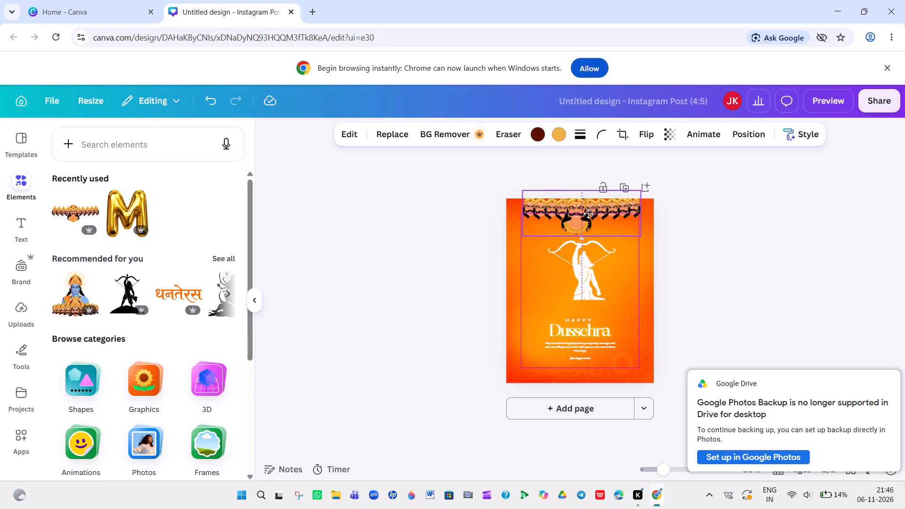
left_click_drag(588, 213, 588, 213)
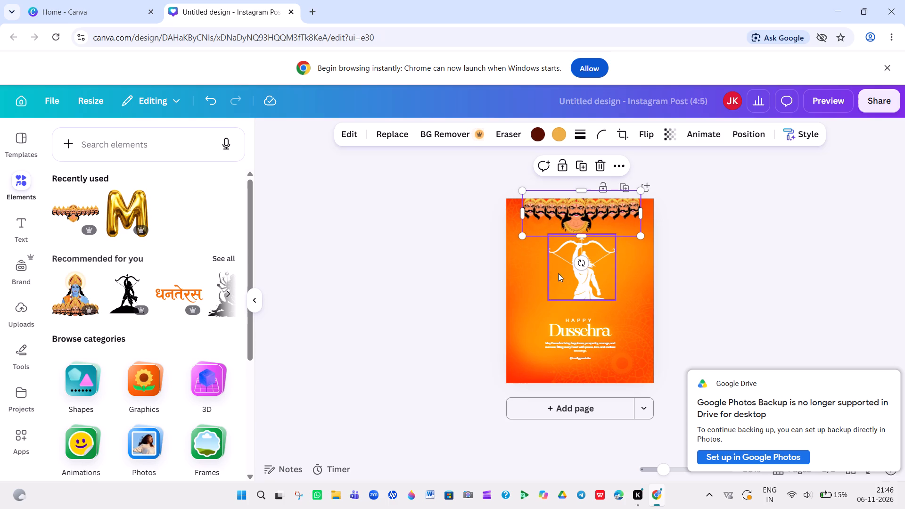
Open the white archer figure for cropping and shift the image upward within its freeform crop frame to bring the legs into it.
double_click(558, 285)
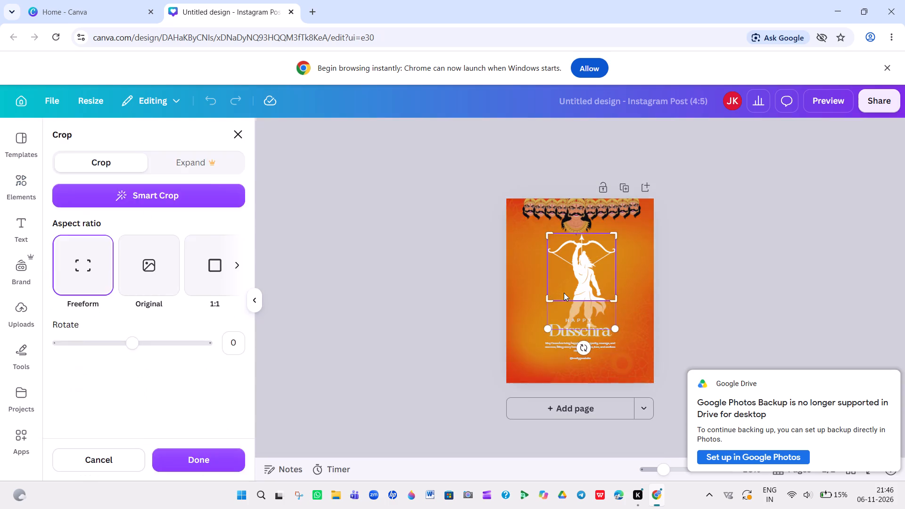
double_click(568, 278)
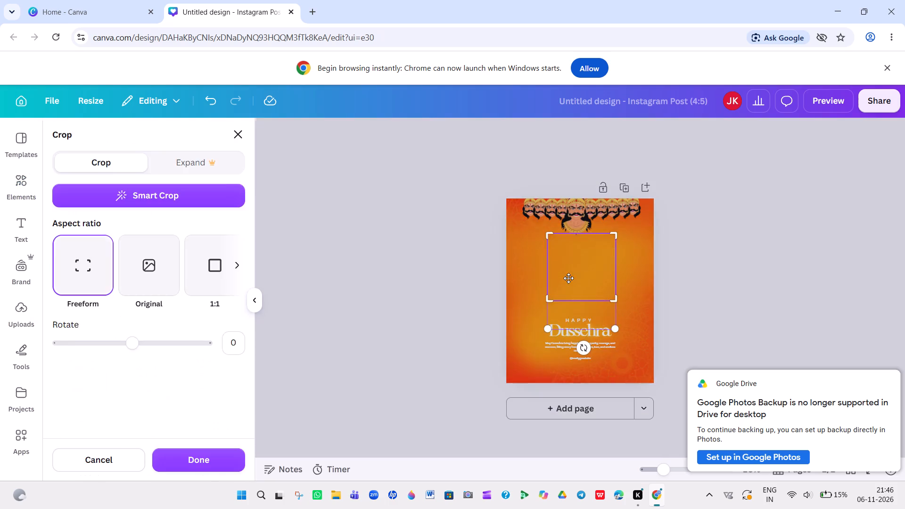
left_click(568, 278)
double_click(568, 278)
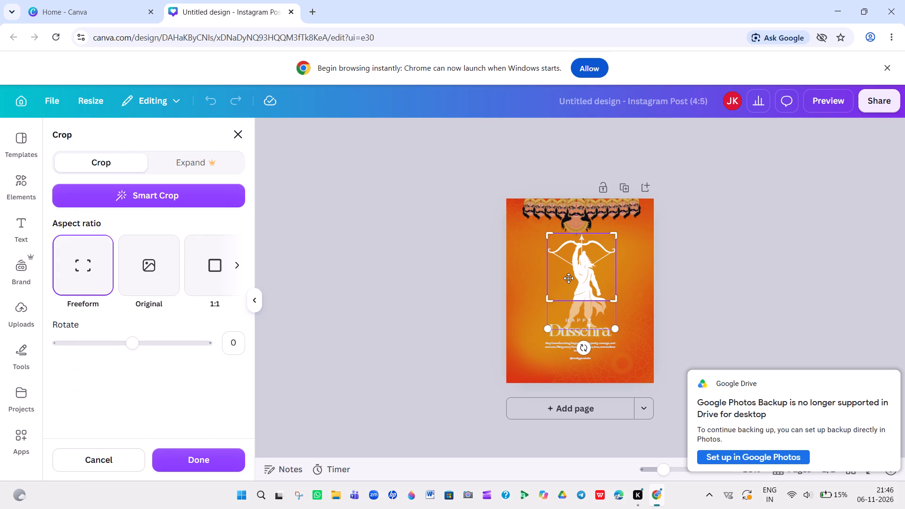
left_click(568, 278)
left_click_drag(568, 278, 582, 271)
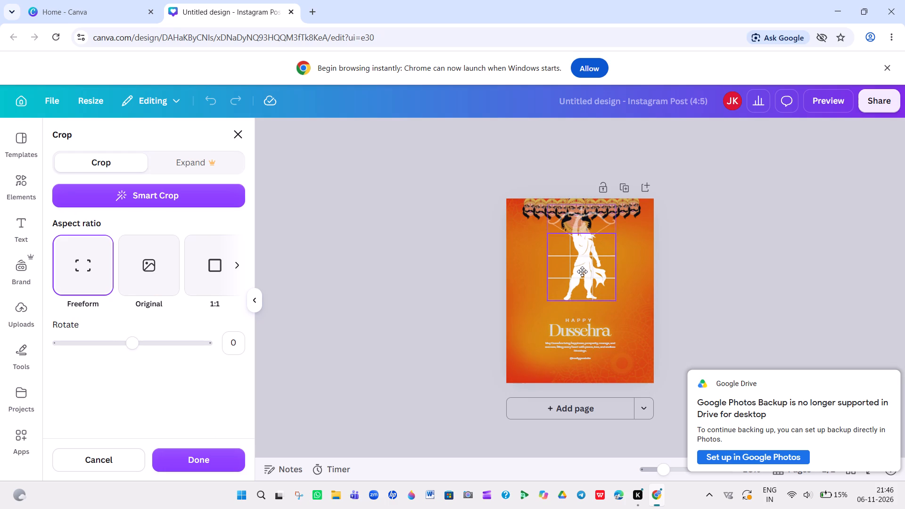
Apply the crop and move the white archer figure down between the Ravana graphic and the HAPPY Dussehra heading, roughly centred across the page.
left_click_drag(582, 271, 582, 271)
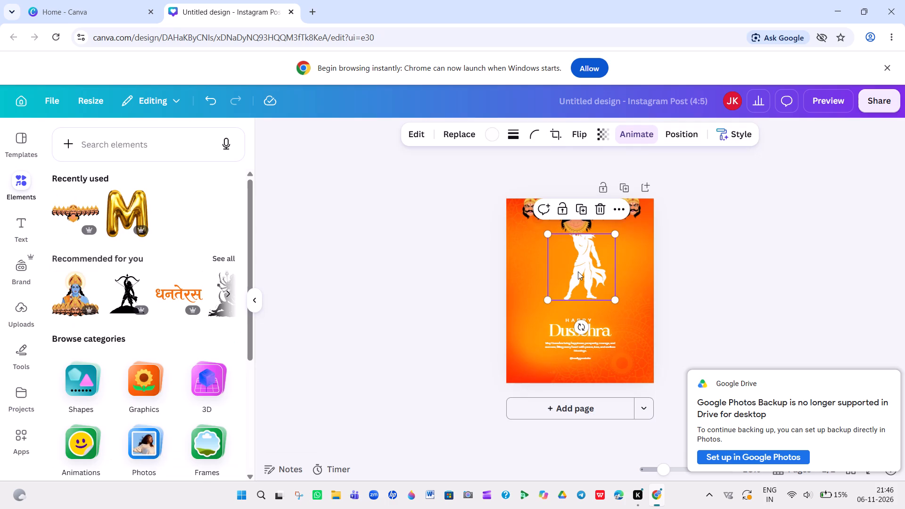
left_click_drag(591, 269, 578, 295)
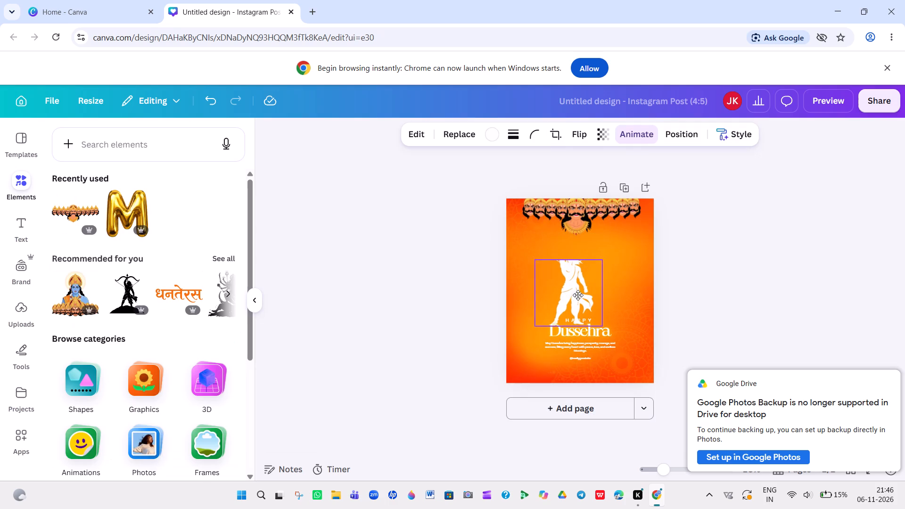
left_click_drag(578, 295, 588, 285)
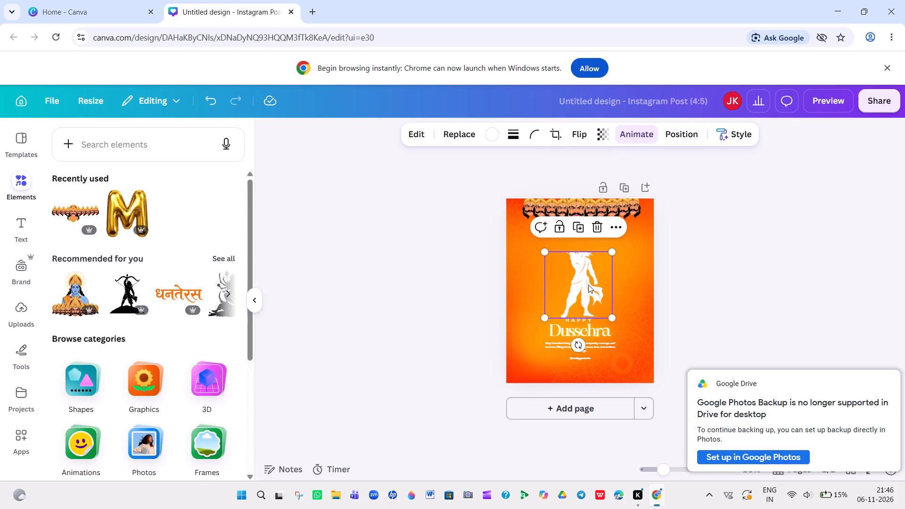
left_click(588, 285)
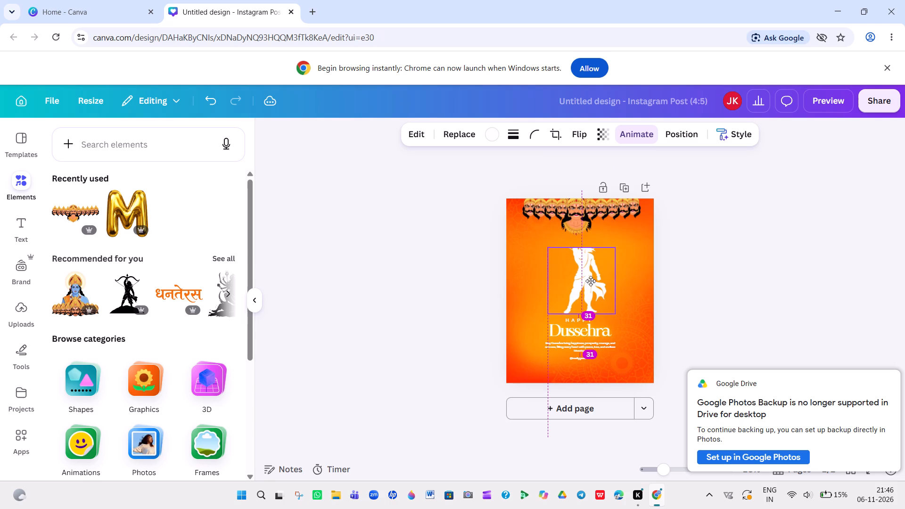
Reopen the archer figure's crop and shift the image downward within its frame to bring the raised bow and upper body into it.
double_click(588, 265)
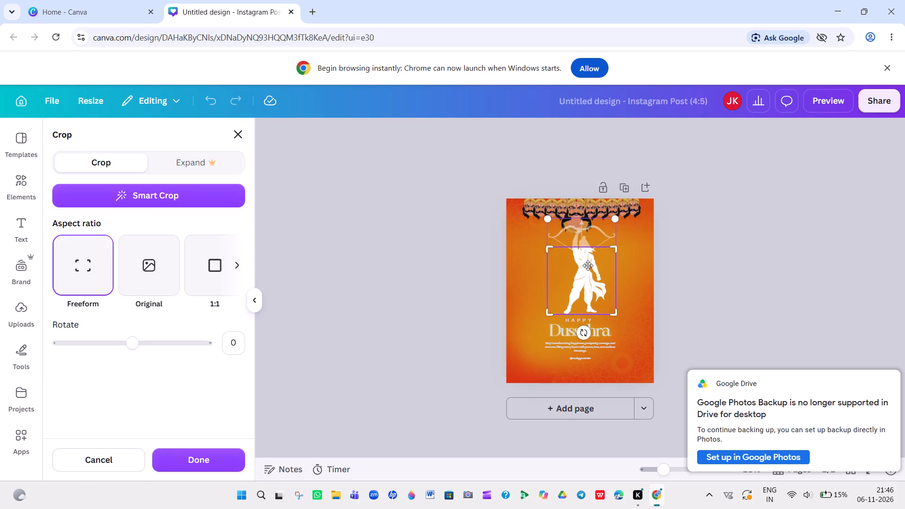
left_click(588, 265)
left_click_drag(588, 265, 591, 288)
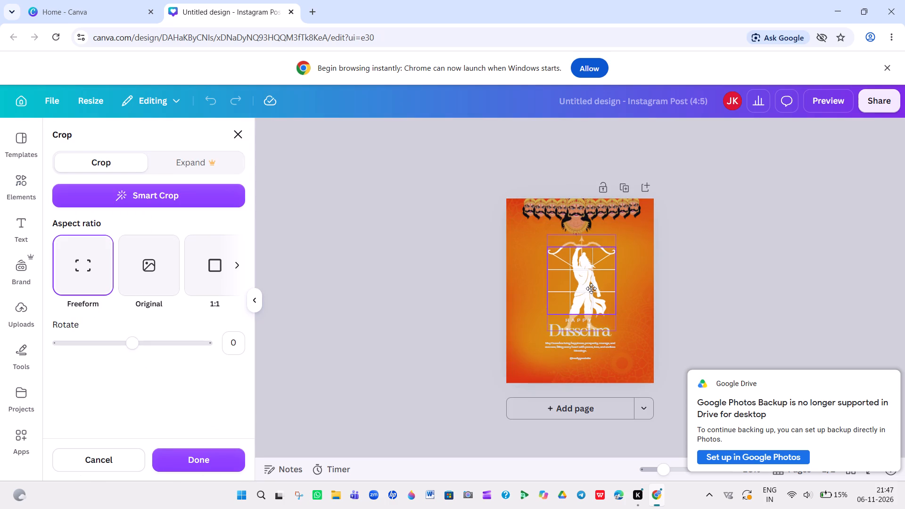
left_click_drag(591, 288, 599, 317)
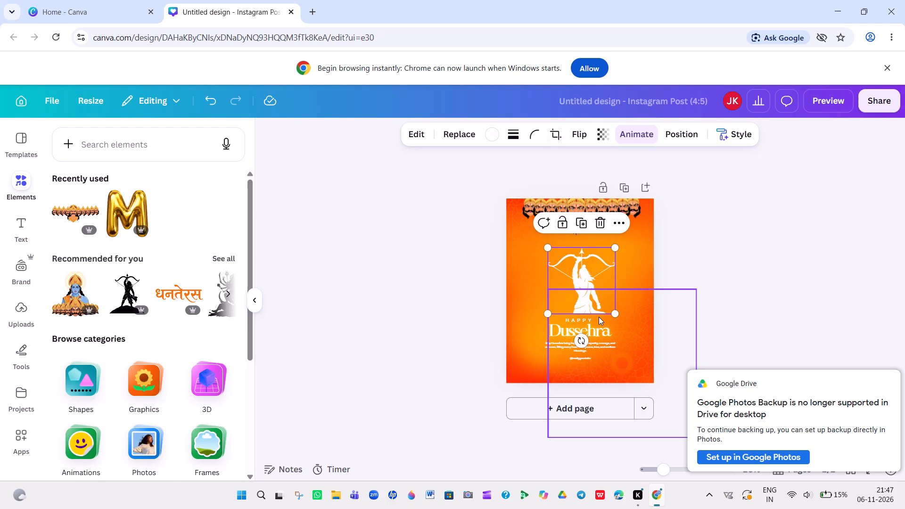
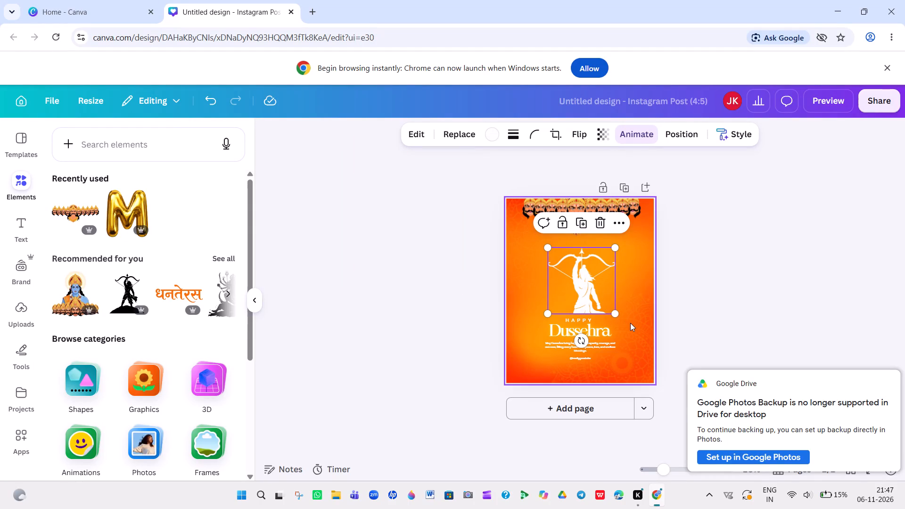
Deselect the archer figure and browse the element categories through to Sheets and Tables.
left_click(516, 323)
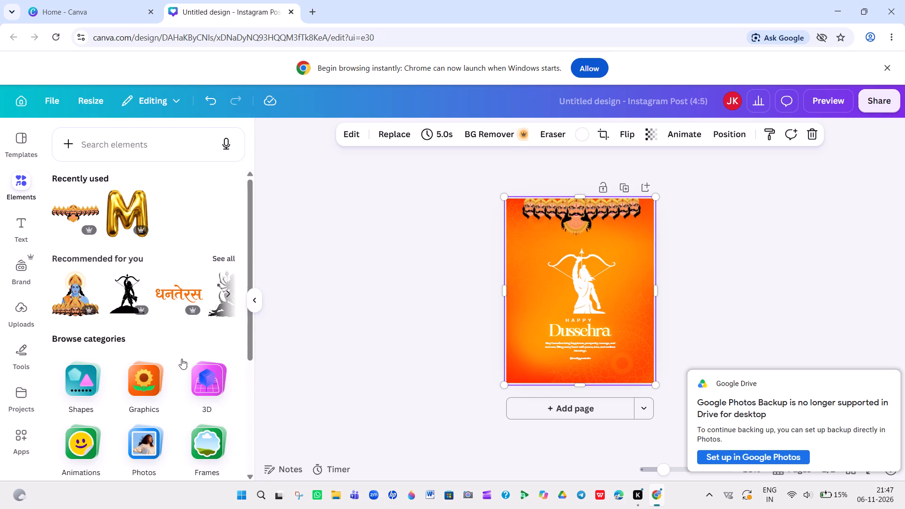
scroll(127, 416, "down", 3)
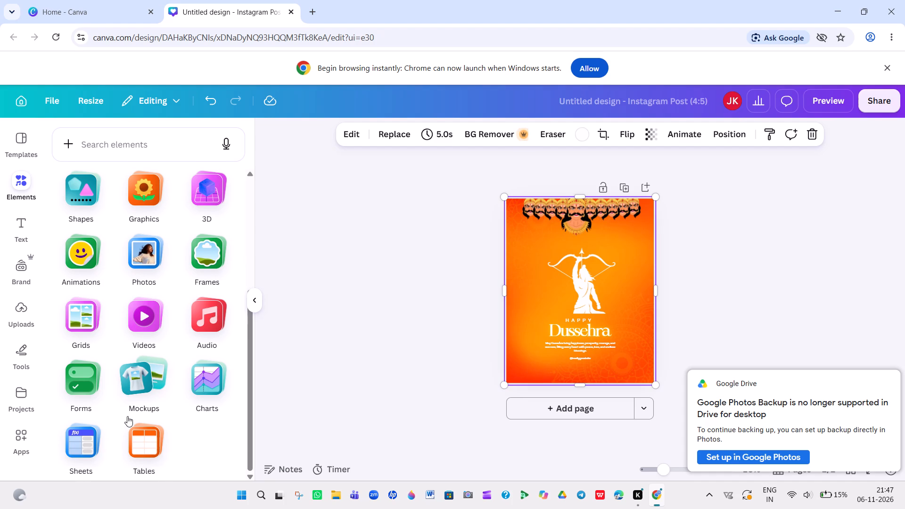
Look through the Shapes library, from lines and basic shapes down to the cogs, organic and abstract shapes.
left_click(76, 257)
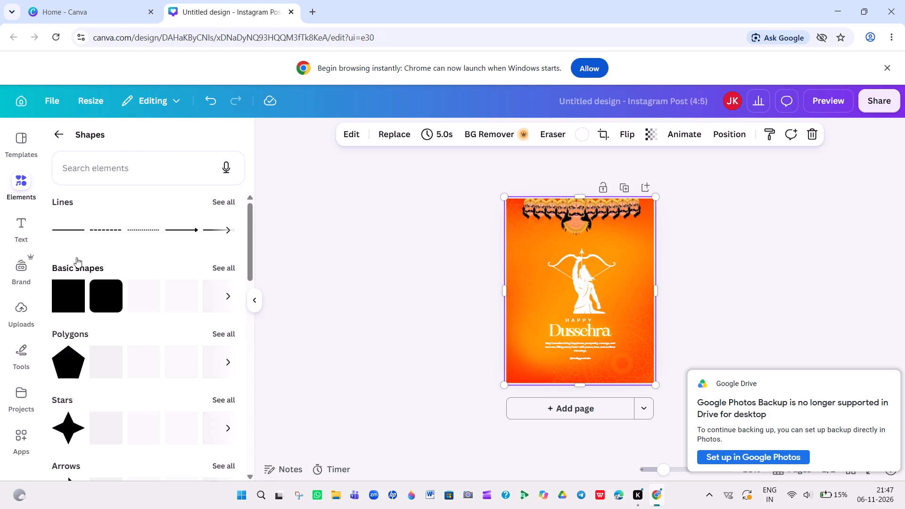
scroll(76, 257, "down", 2)
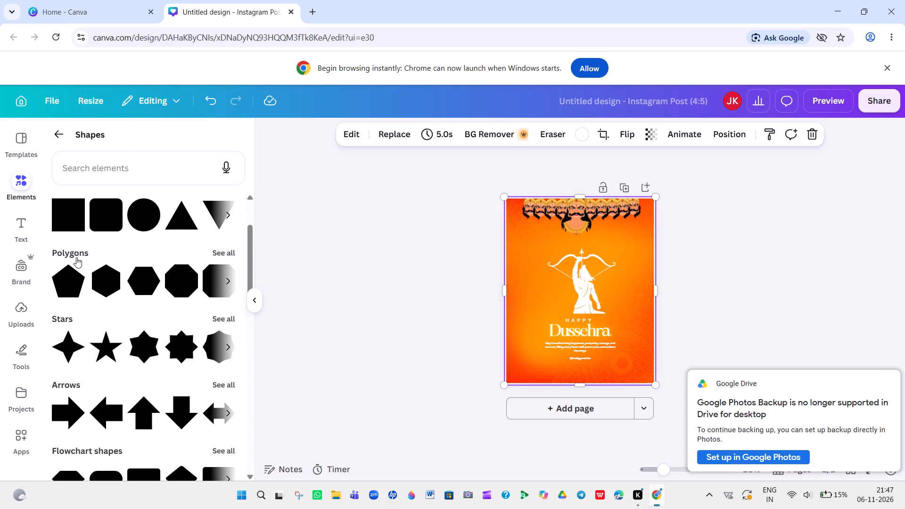
scroll(76, 257, "down", 3)
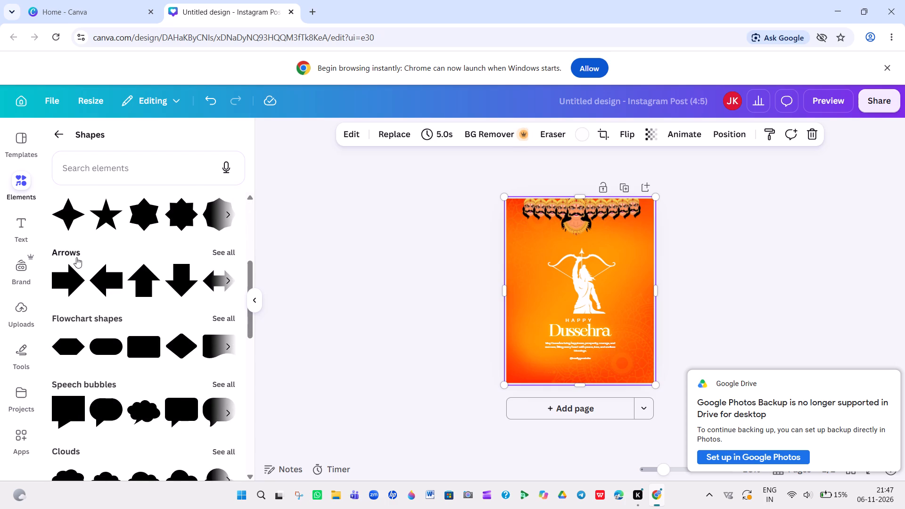
scroll(76, 257, "down", 9)
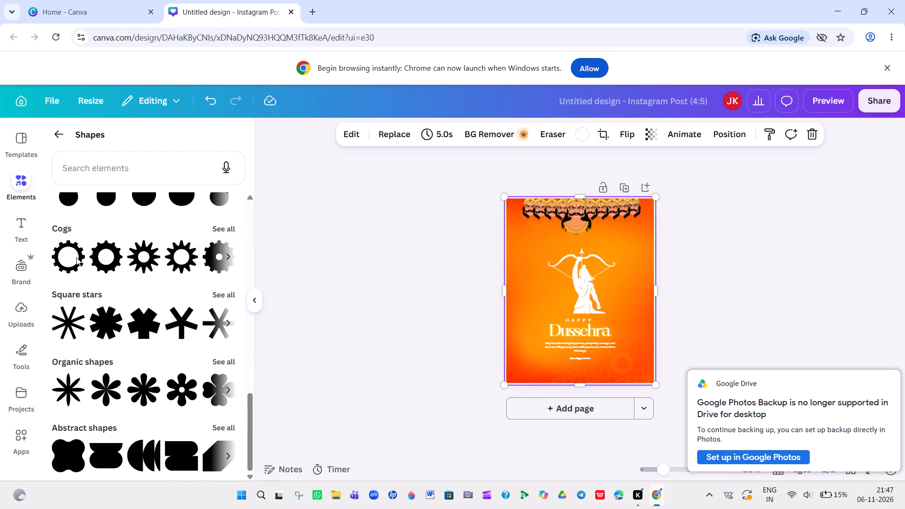
scroll(76, 257, "down", 12)
scroll(76, 257, "up", 7)
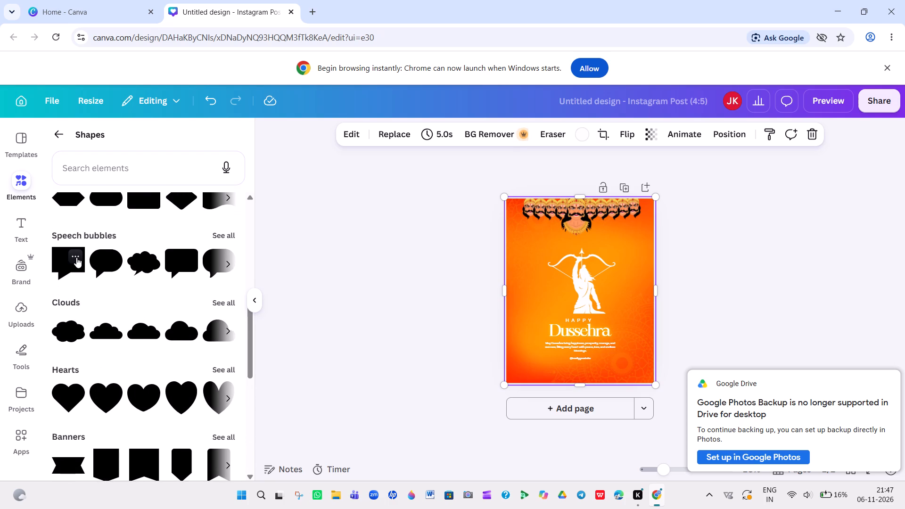
scroll(76, 257, "down", 6)
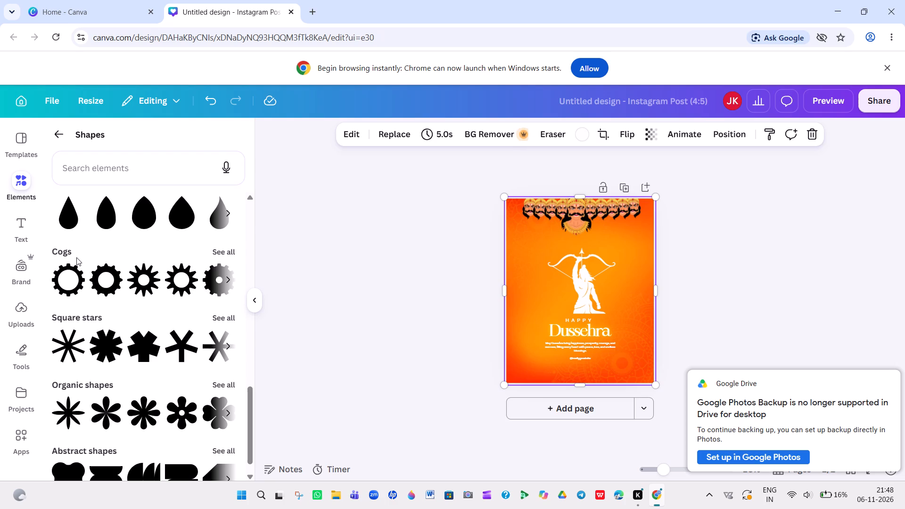
left_click_drag(76, 257, 261, 217)
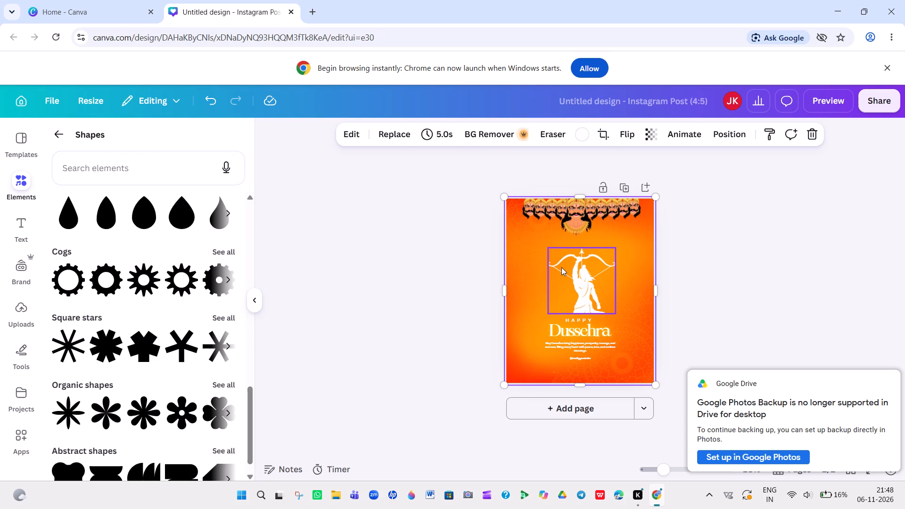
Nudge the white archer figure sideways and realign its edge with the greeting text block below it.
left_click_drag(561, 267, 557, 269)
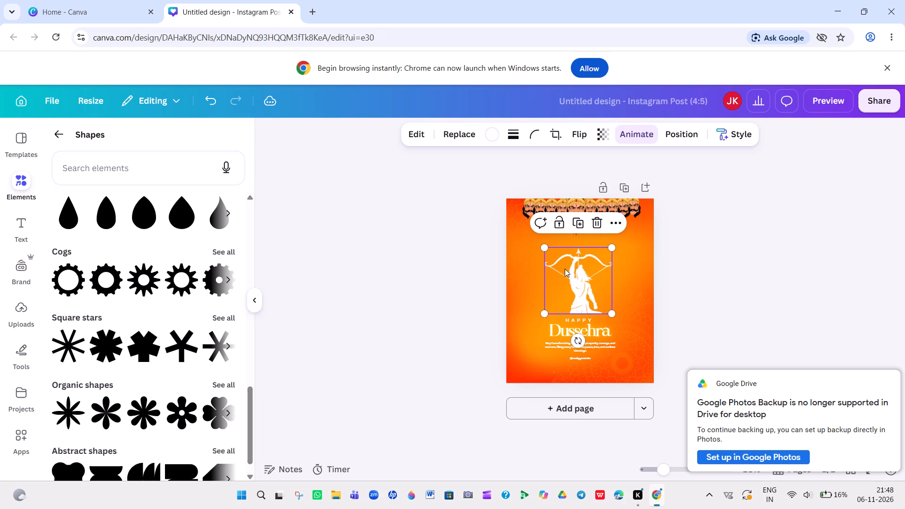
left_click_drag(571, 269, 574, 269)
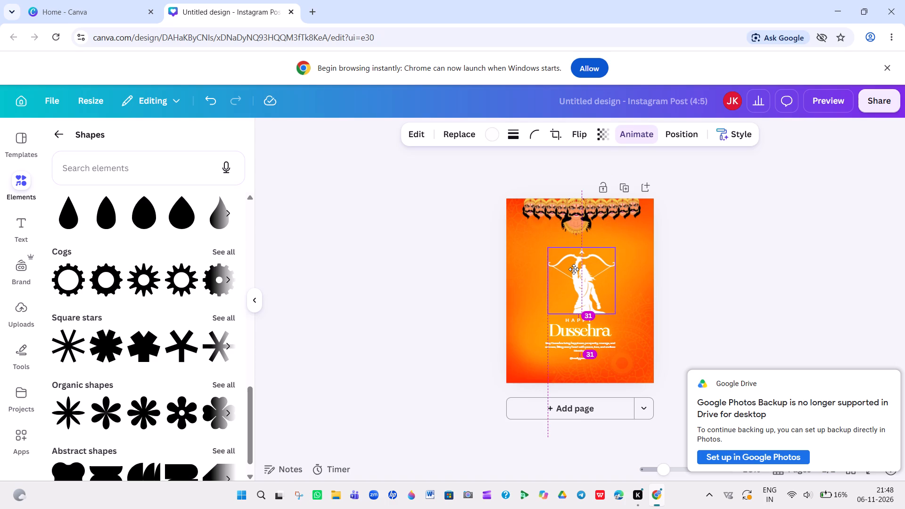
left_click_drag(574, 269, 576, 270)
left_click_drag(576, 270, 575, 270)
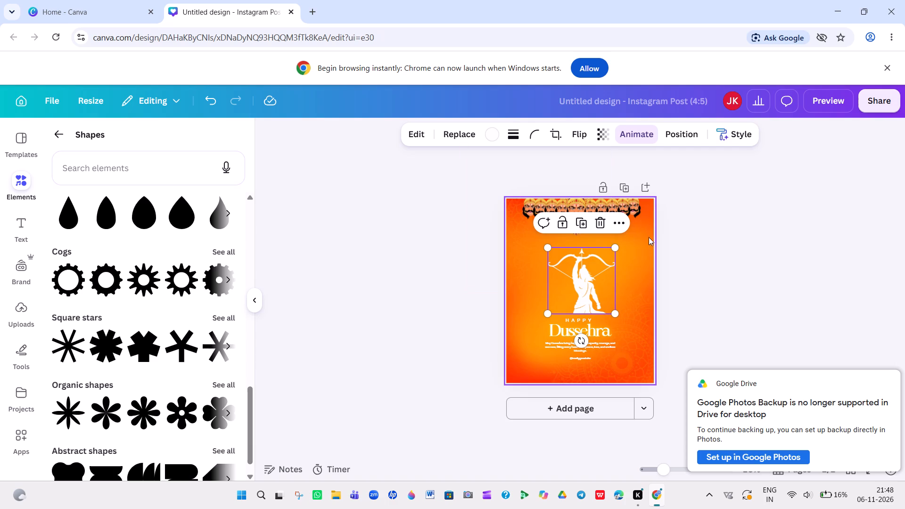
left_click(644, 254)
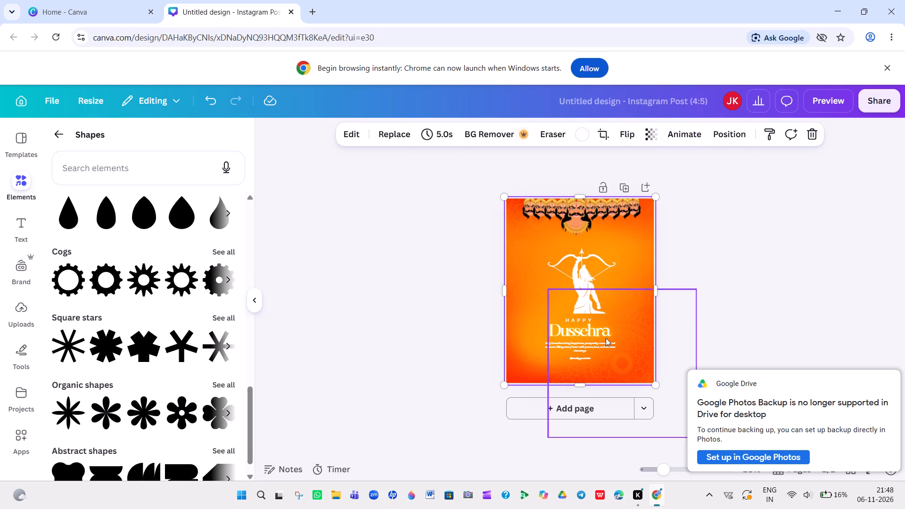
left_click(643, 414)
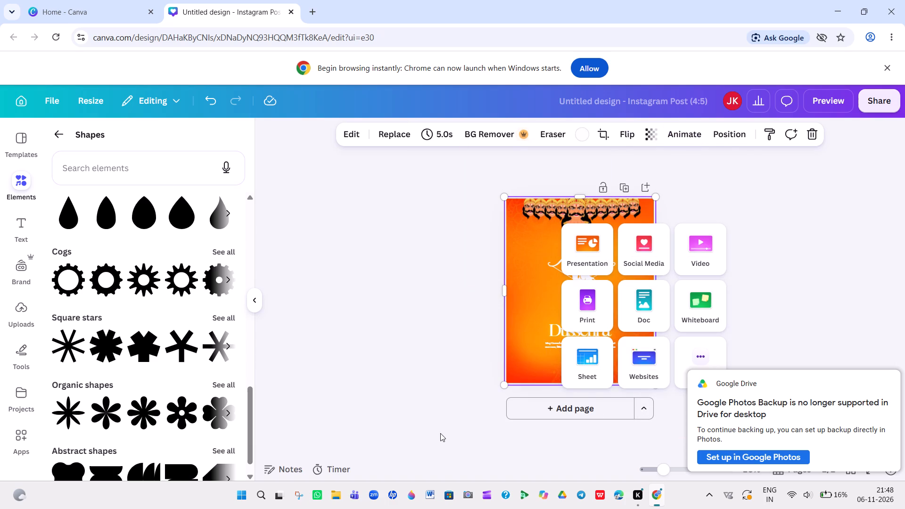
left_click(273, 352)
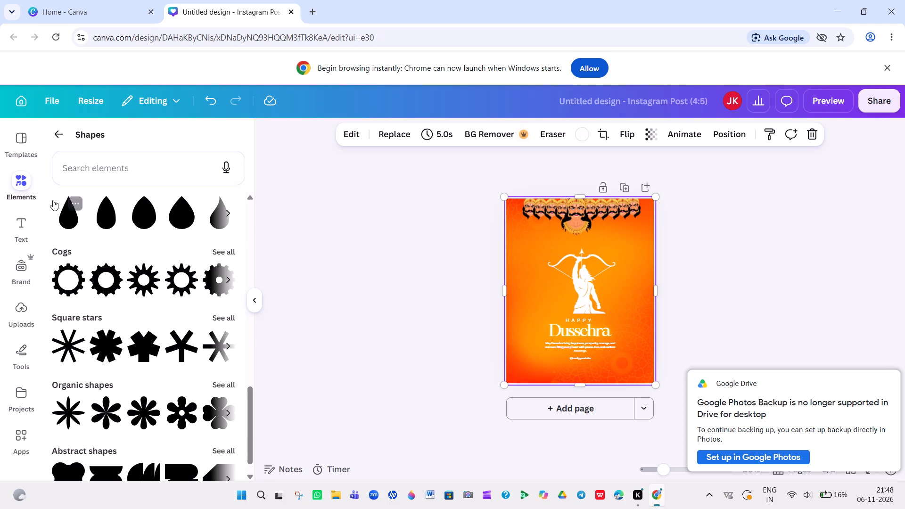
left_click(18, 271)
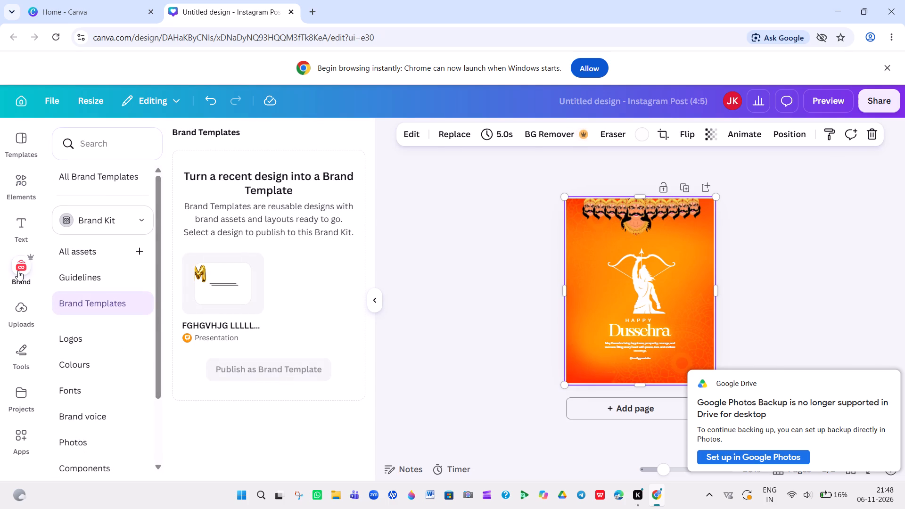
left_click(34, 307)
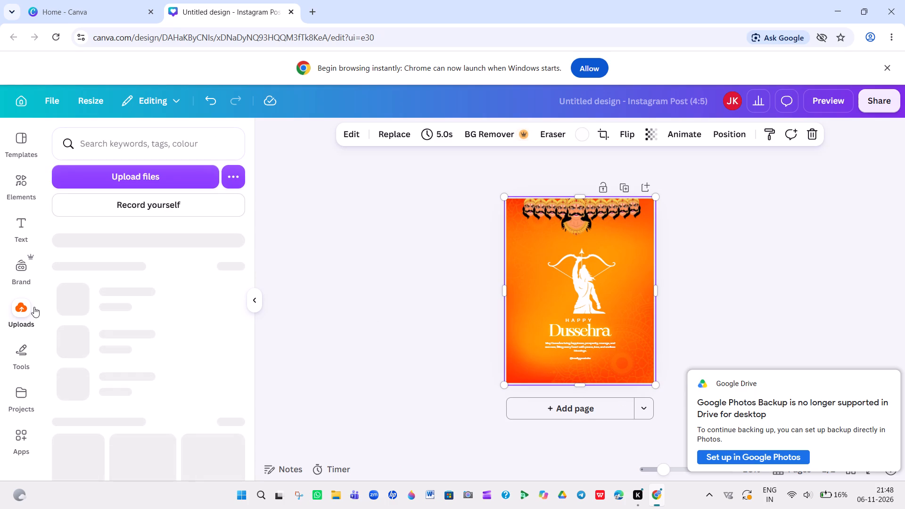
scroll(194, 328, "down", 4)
Draw a straight black line down the post's left edge from the top corner to the bottom, about 1,343 long.
left_click(25, 359)
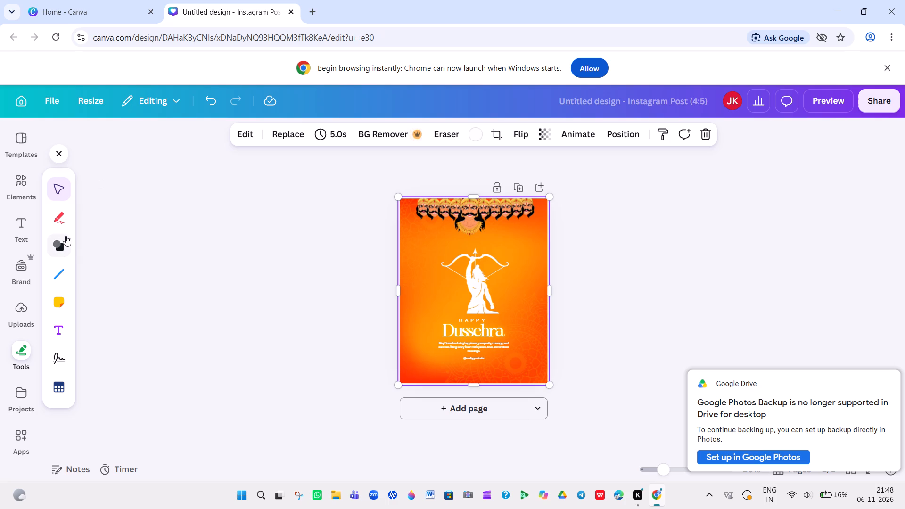
left_click(66, 268)
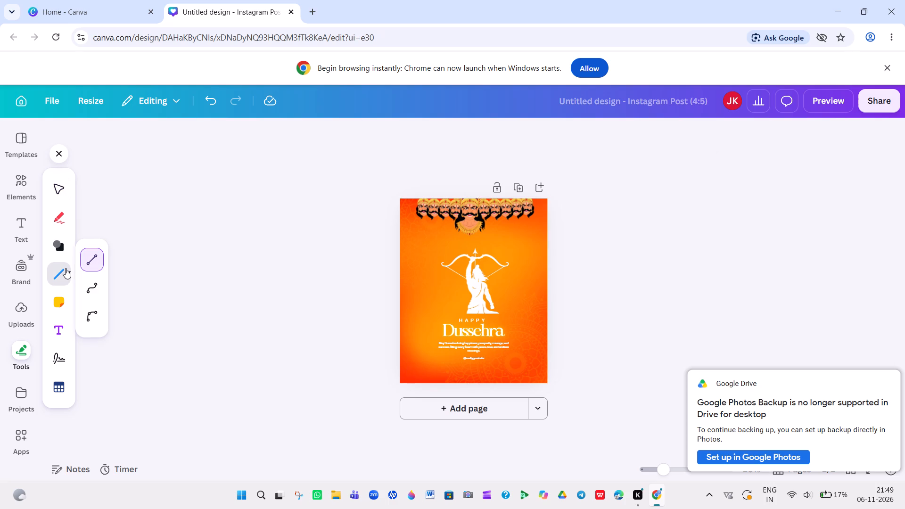
left_click(102, 254)
left_click_drag(402, 199, 401, 322)
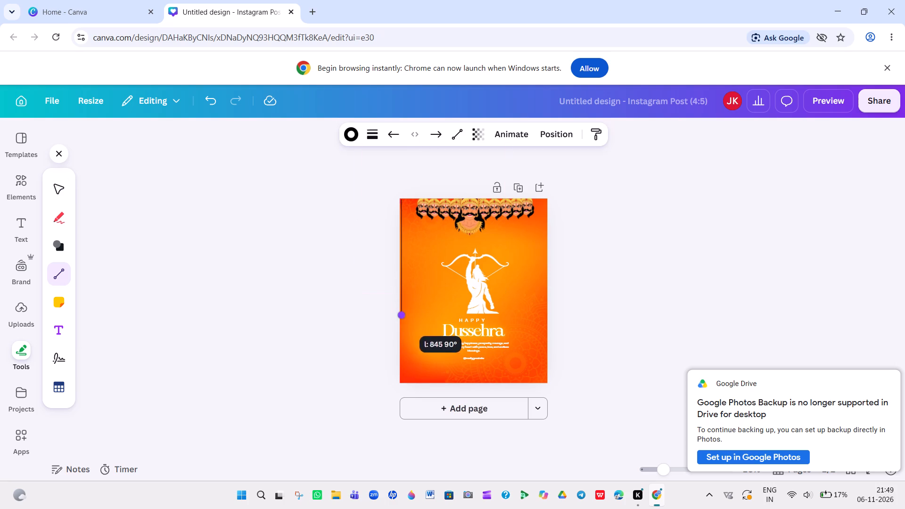
left_click_drag(401, 322, 401, 383)
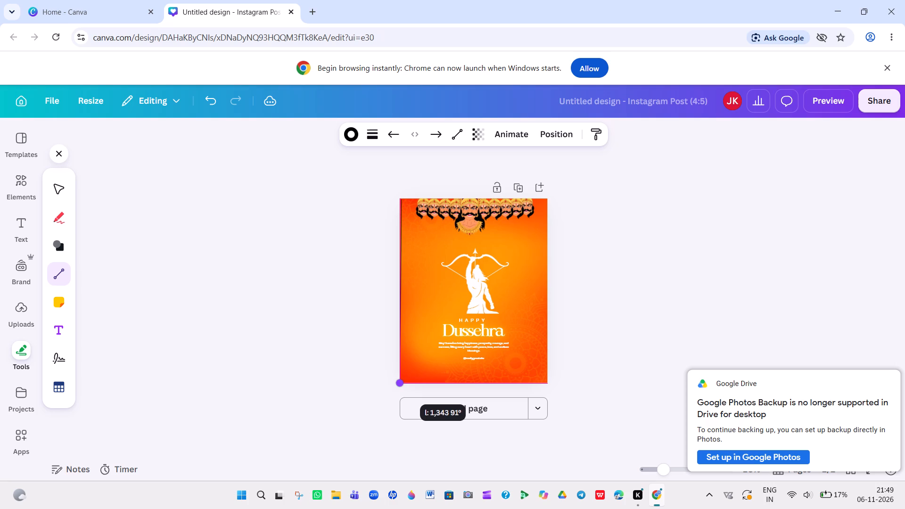
left_click_drag(401, 383, 401, 383)
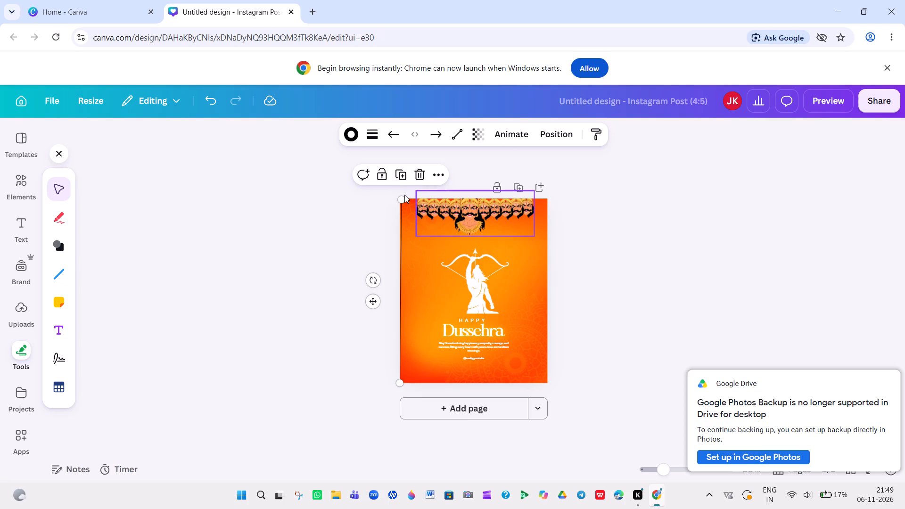
Set the left-edge line's upper end on the post's top corner so the line runs vertically.
left_click(403, 195)
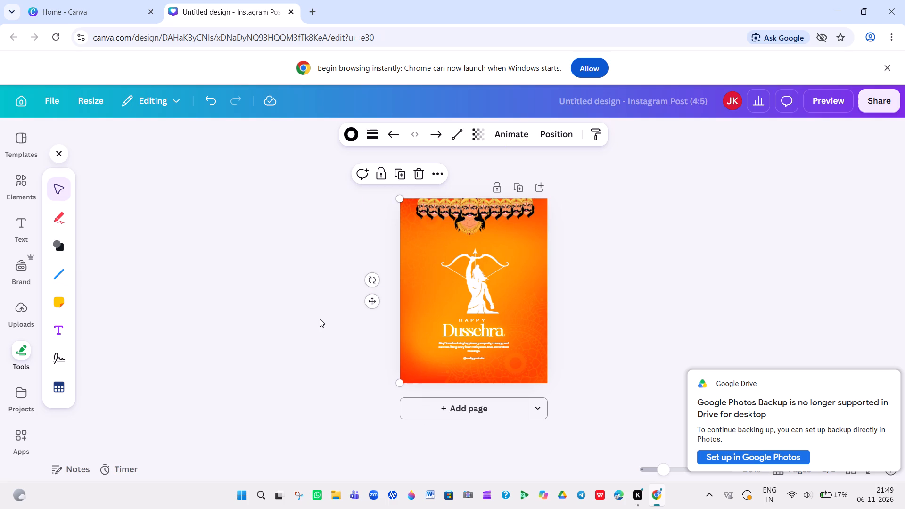
left_click(197, 326)
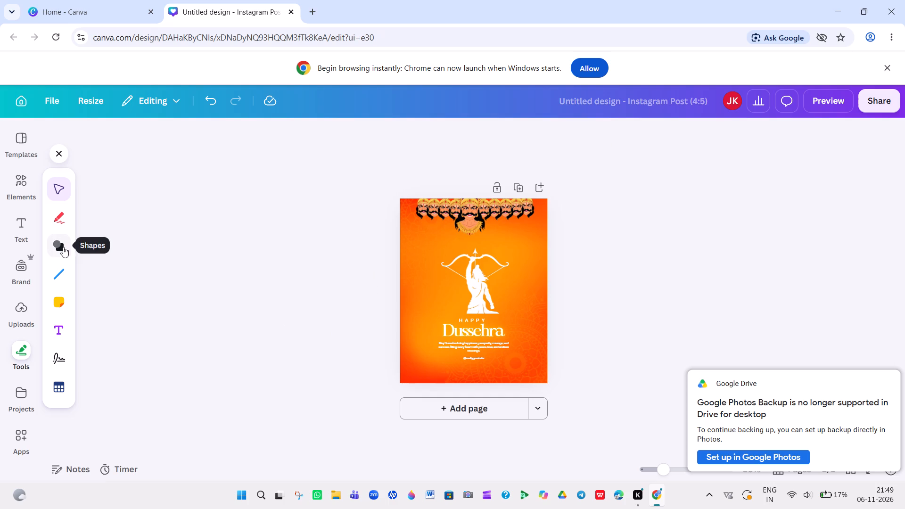
Draw a straight black line from the post's bottom-right corner and stretch its end upward along the right edge.
left_click(61, 268)
left_click(96, 261)
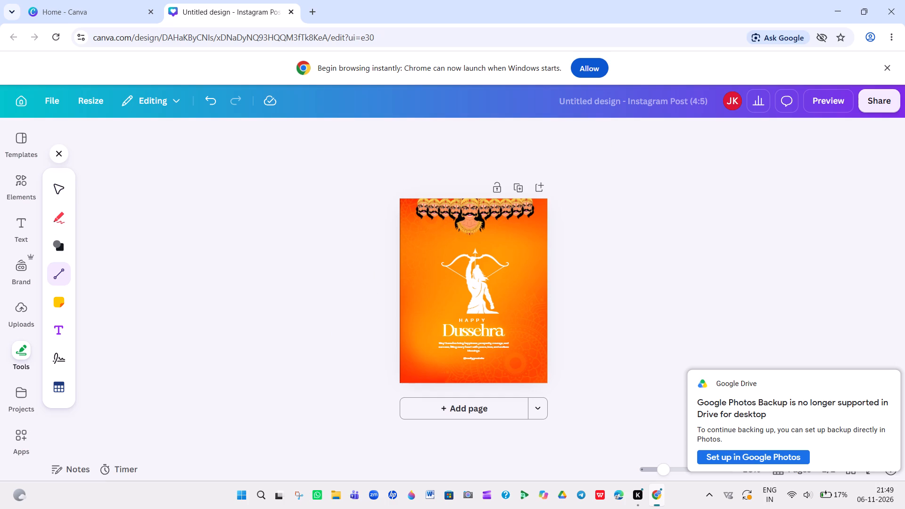
left_click_drag(402, 383, 444, 374)
left_click_drag(444, 374, 531, 378)
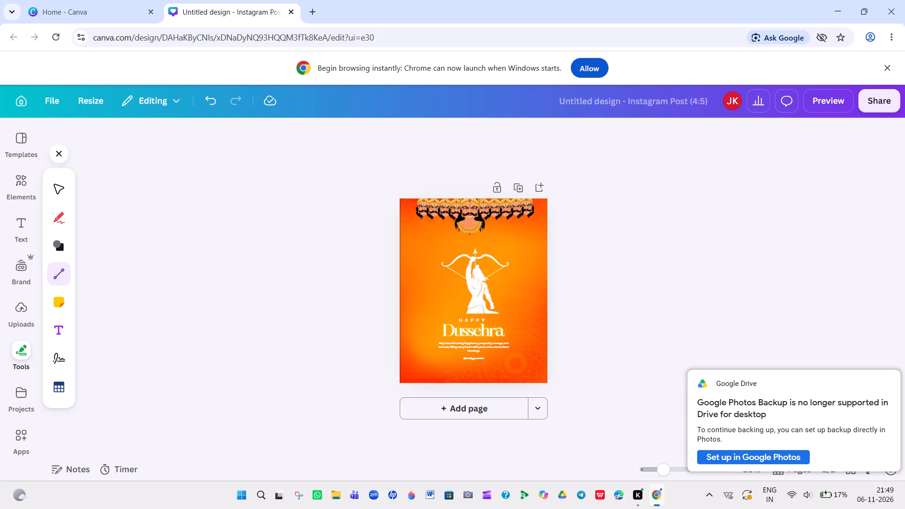
left_click(547, 382)
left_click_drag(547, 382, 547, 380)
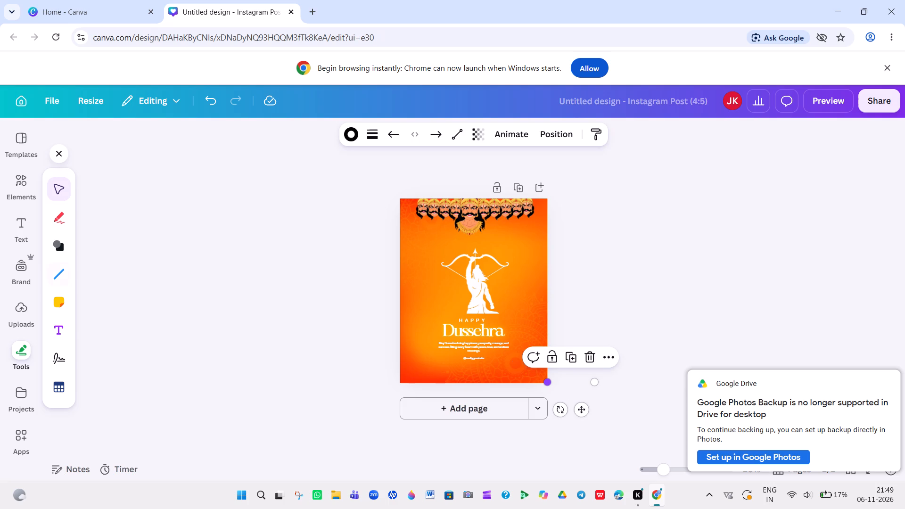
left_click_drag(547, 380, 552, 247)
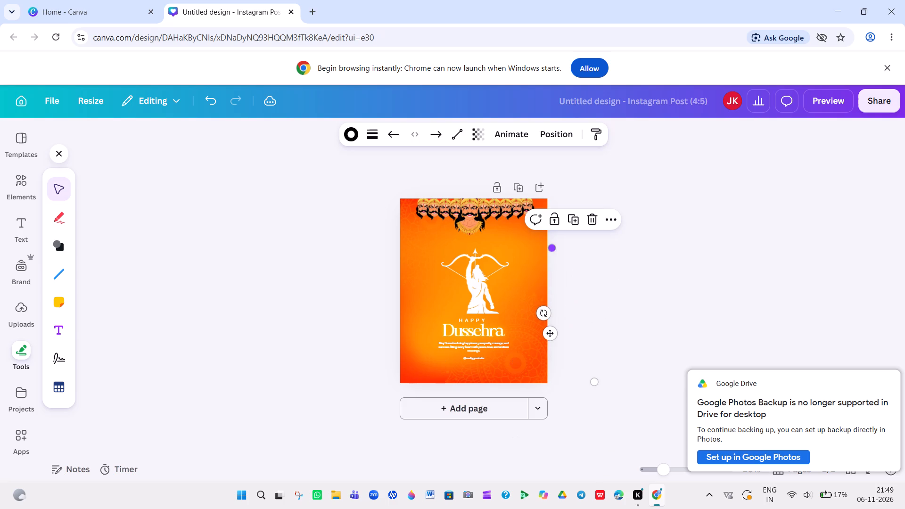
left_click_drag(545, 191, 551, 203)
left_click_drag(551, 203, 605, 156)
left_click(605, 156)
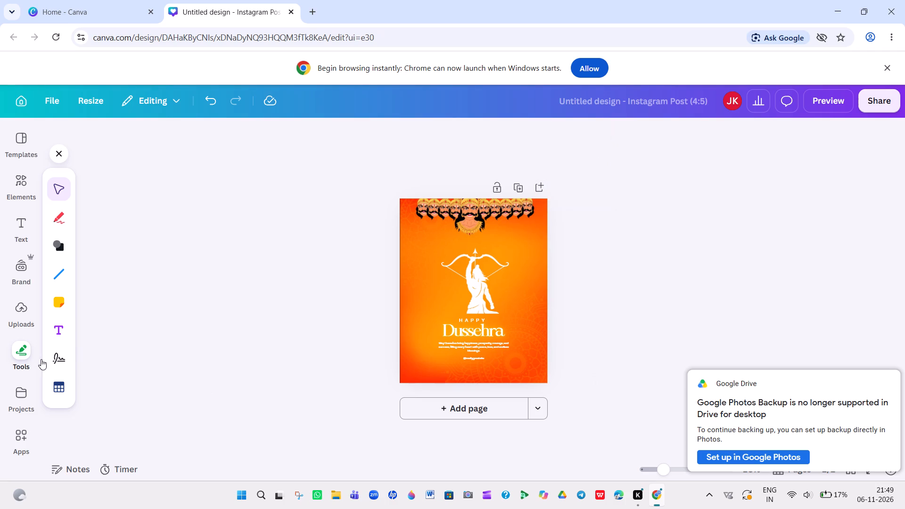
Start another straight line for the post's border.
left_click(64, 270)
left_click(91, 269)
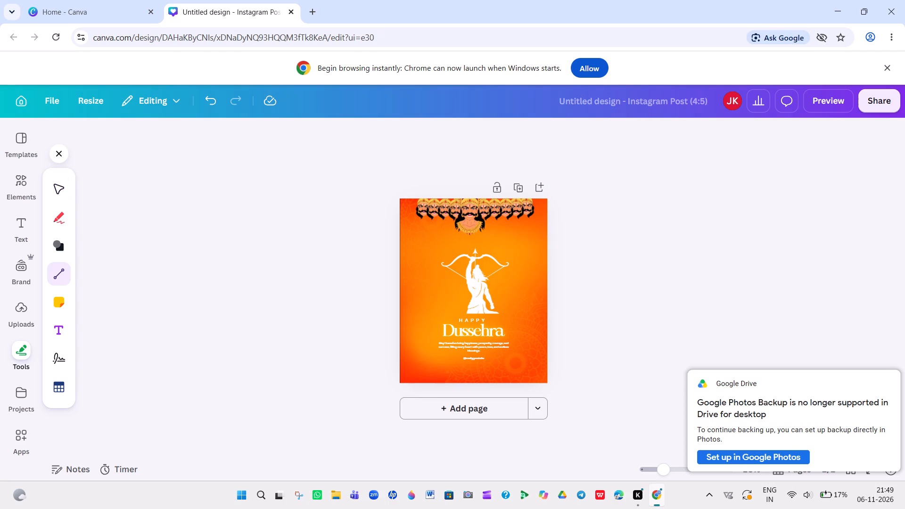
Try to draw a matching straight black line along the post's right edge.
left_click(547, 197)
left_click_drag(547, 197, 542, 343)
left_click(542, 343)
left_click_drag(542, 343, 541, 375)
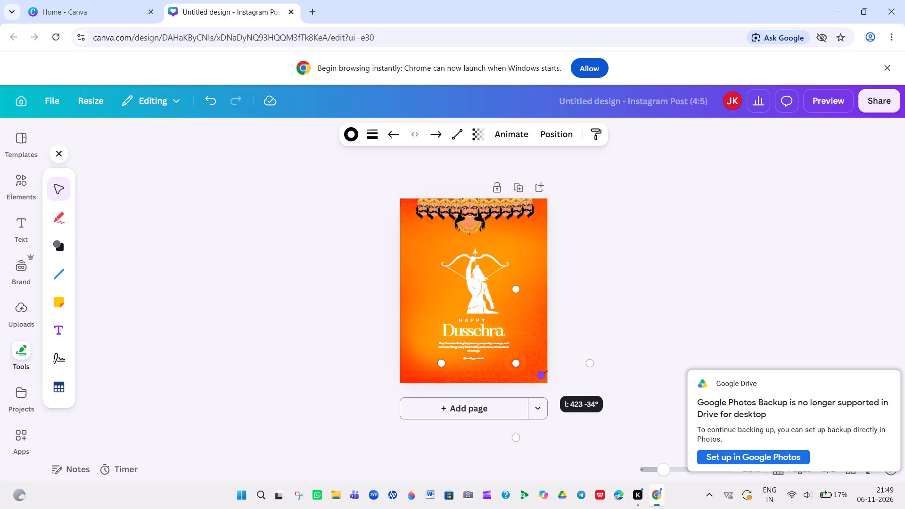
left_click_drag(541, 375, 545, 378)
left_click_drag(545, 378, 542, 233)
left_click(542, 233)
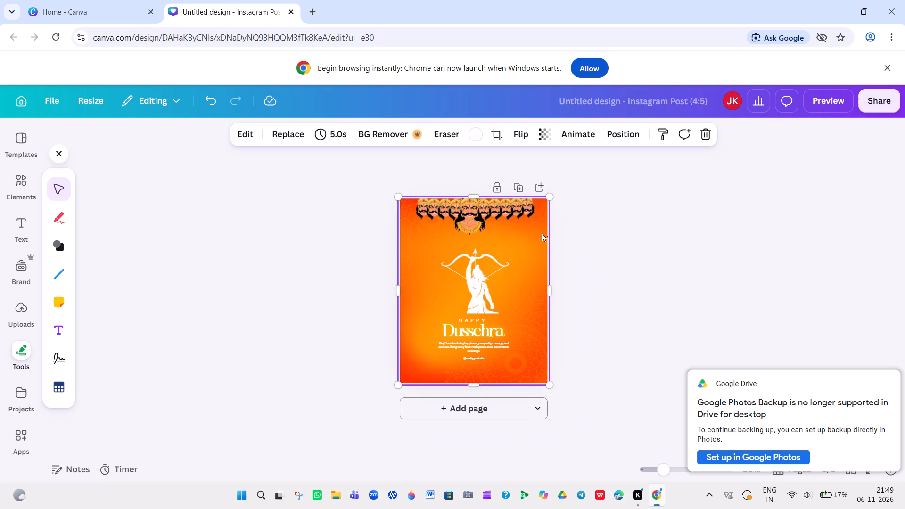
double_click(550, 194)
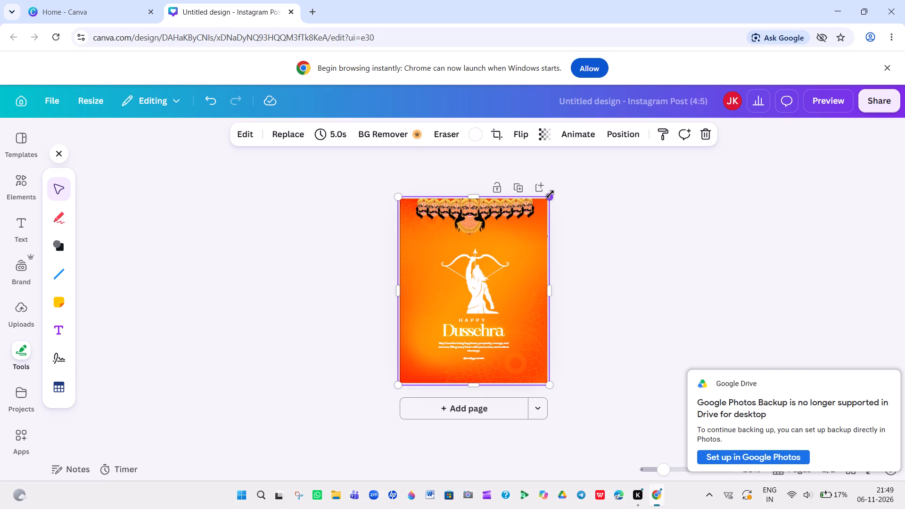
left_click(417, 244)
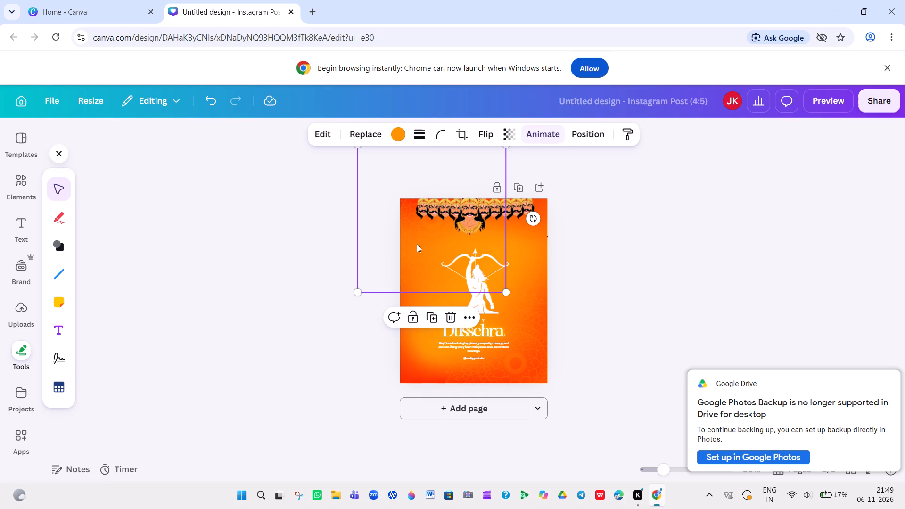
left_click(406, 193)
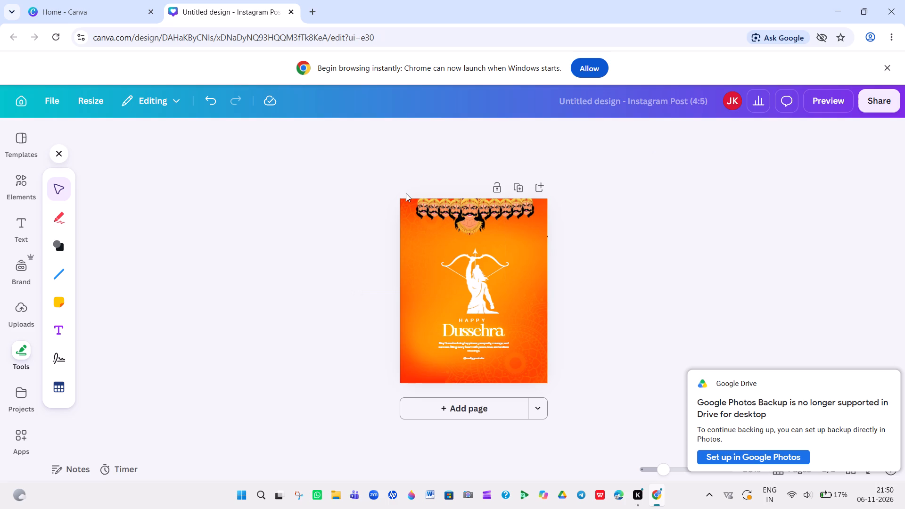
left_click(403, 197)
Draw a straight horizontal black line along the post's bottom edge from corner to corner, about 1,080 long.
left_click(56, 265)
left_click(93, 261)
left_click_drag(403, 381, 448, 378)
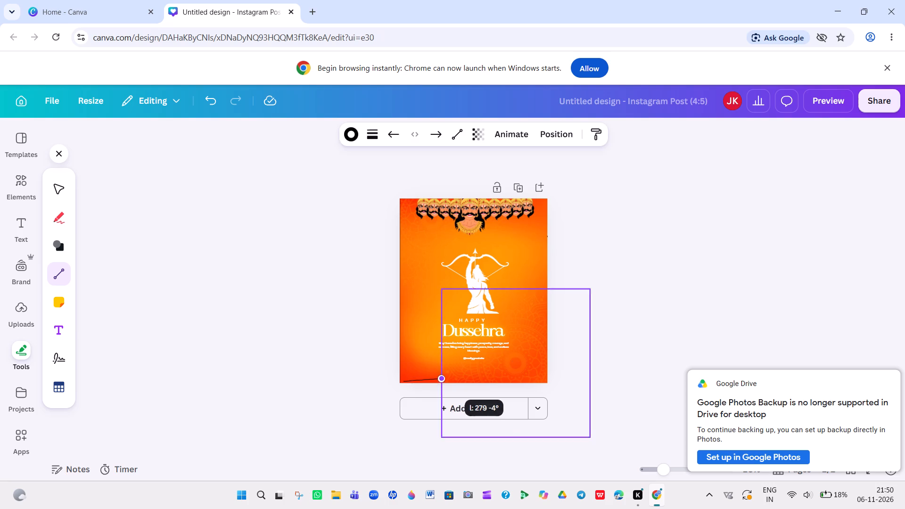
left_click_drag(448, 378, 618, 385)
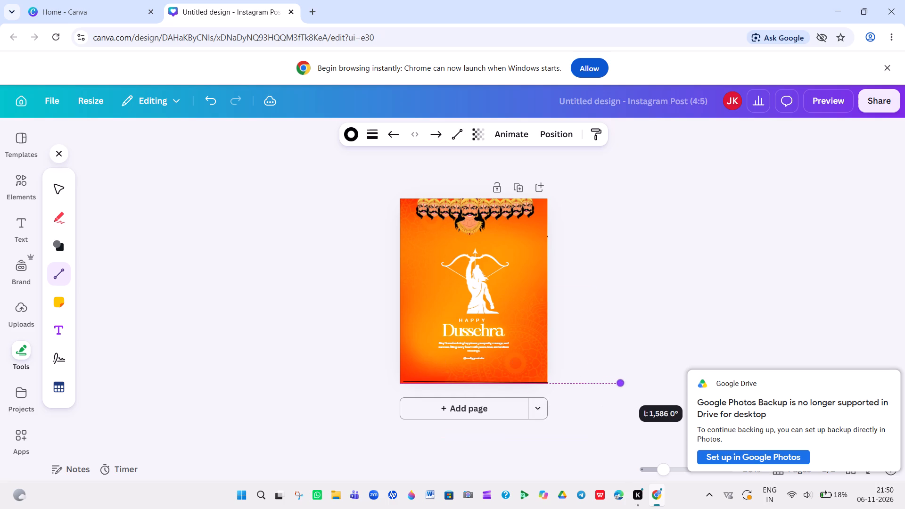
left_click_drag(618, 385, 551, 380)
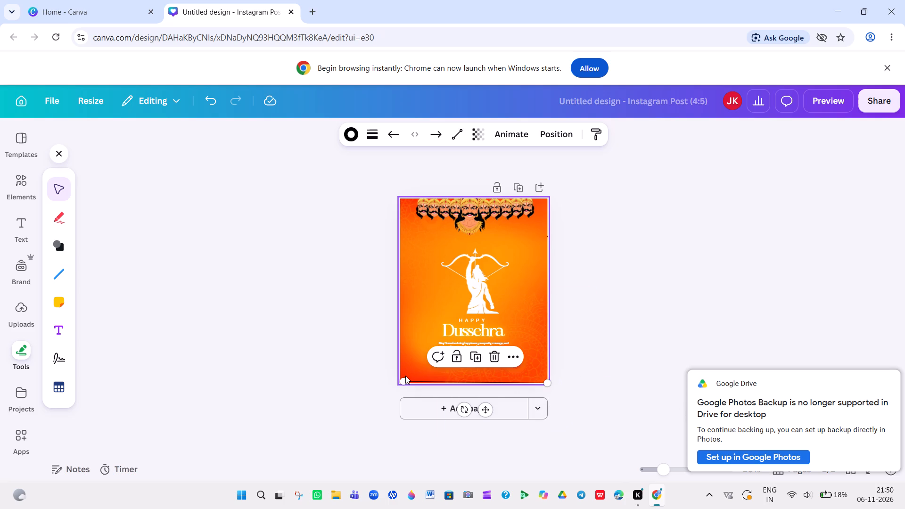
left_click_drag(404, 377, 399, 384)
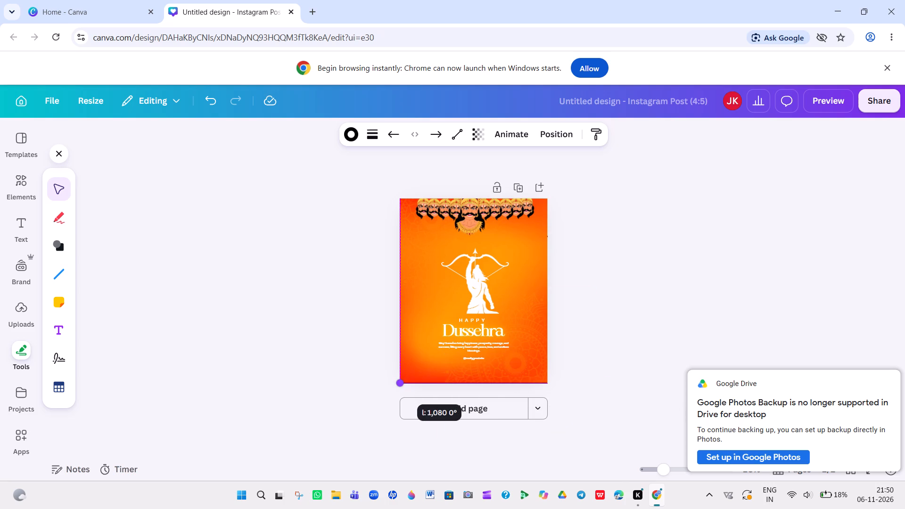
left_click_drag(399, 384, 398, 380)
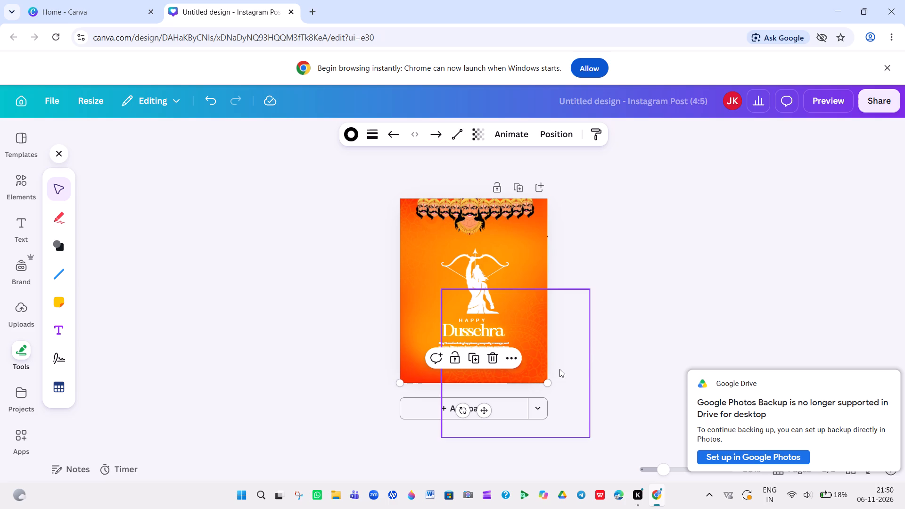
left_click(595, 346)
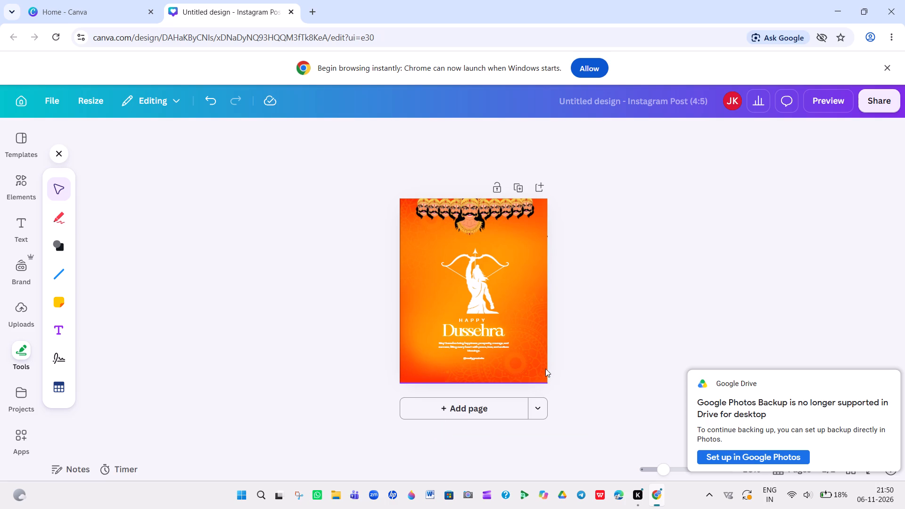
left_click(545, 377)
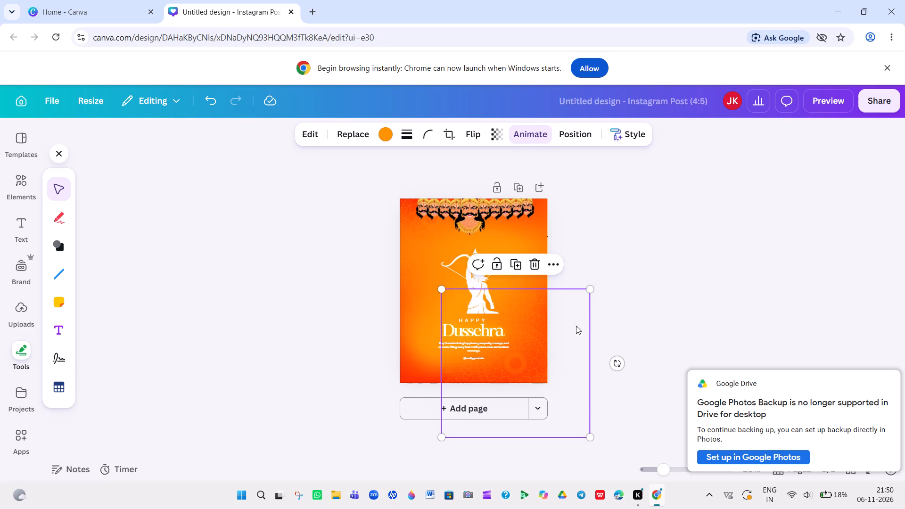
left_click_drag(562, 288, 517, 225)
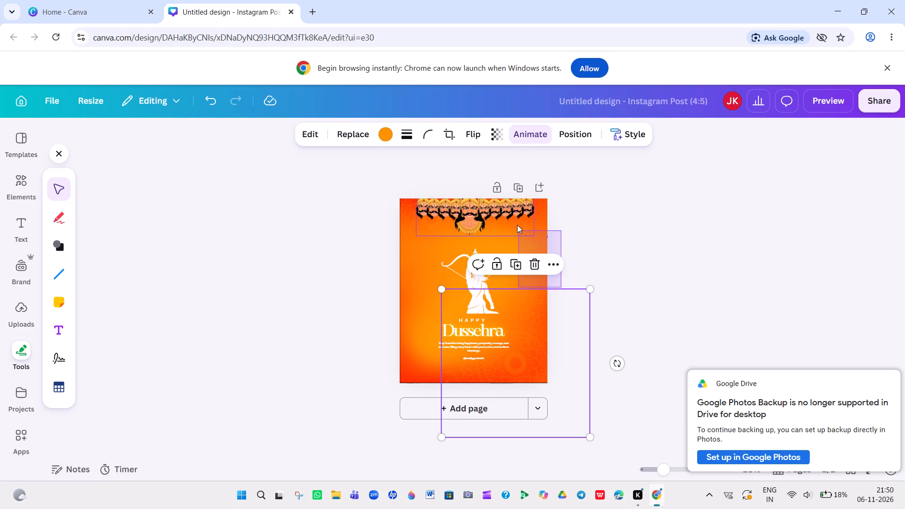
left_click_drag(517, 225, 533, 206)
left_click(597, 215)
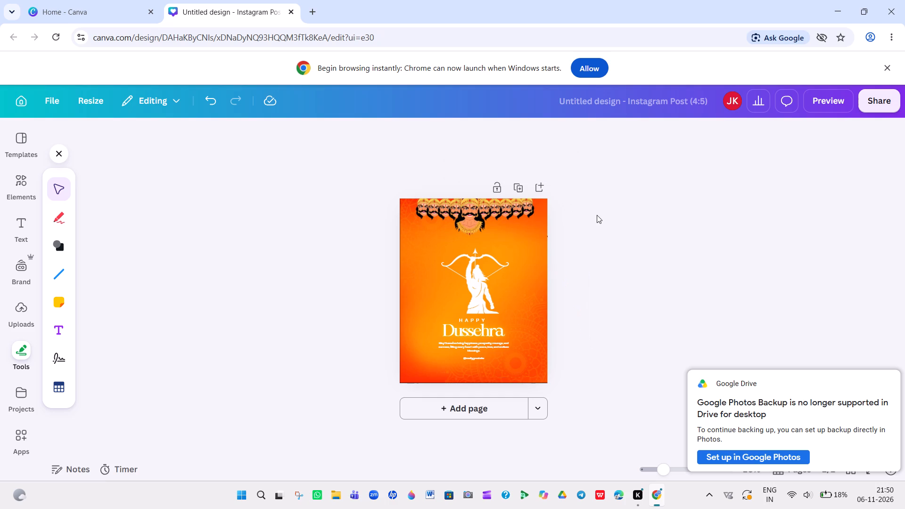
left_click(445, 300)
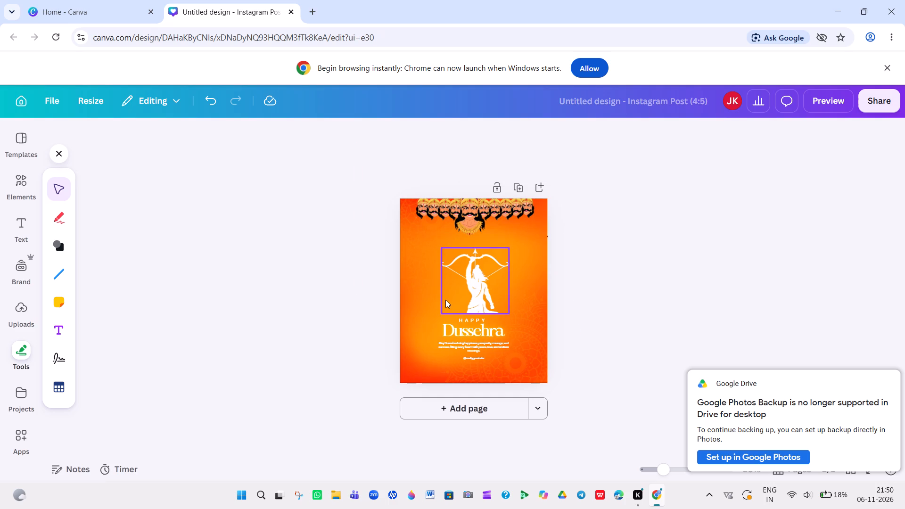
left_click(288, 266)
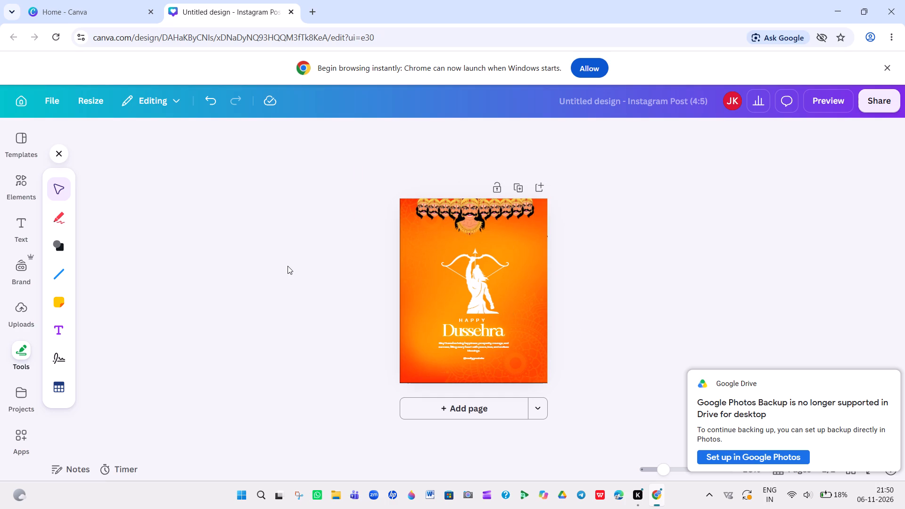
Draw a straight vertical black line down the post's right edge and stretch it from corner to corner, about 1,350 long.
left_click(70, 266)
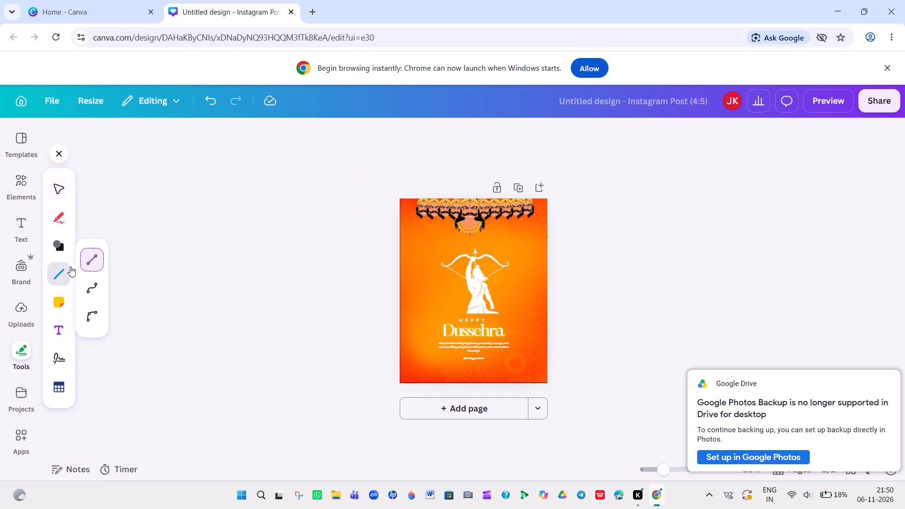
left_click(100, 266)
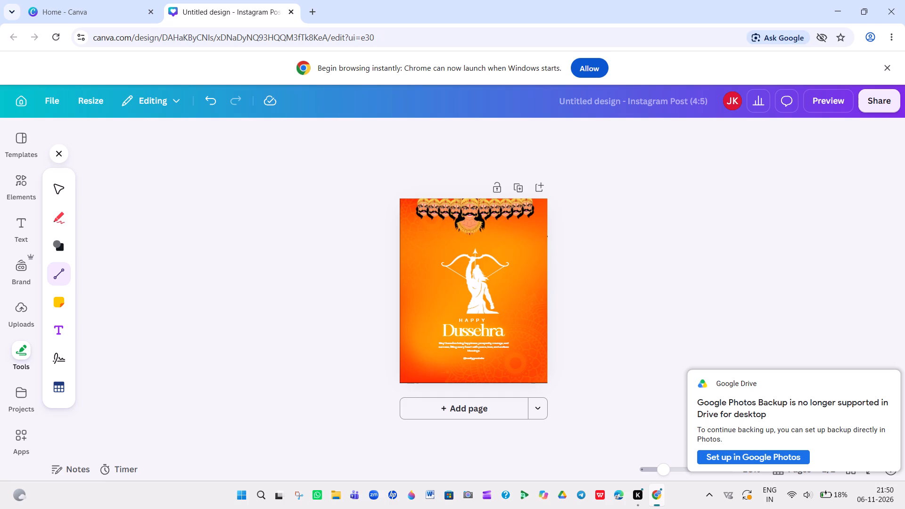
left_click_drag(547, 200, 554, 336)
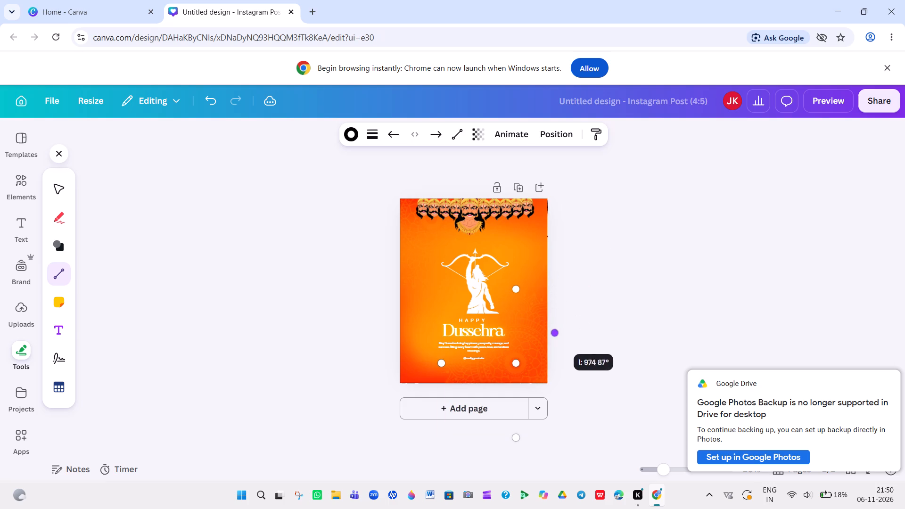
left_click_drag(554, 336, 549, 384)
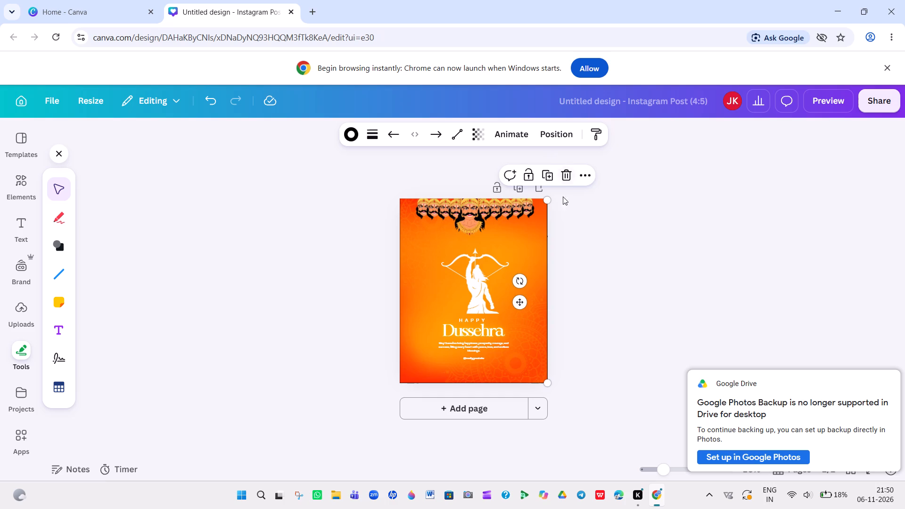
left_click(572, 225)
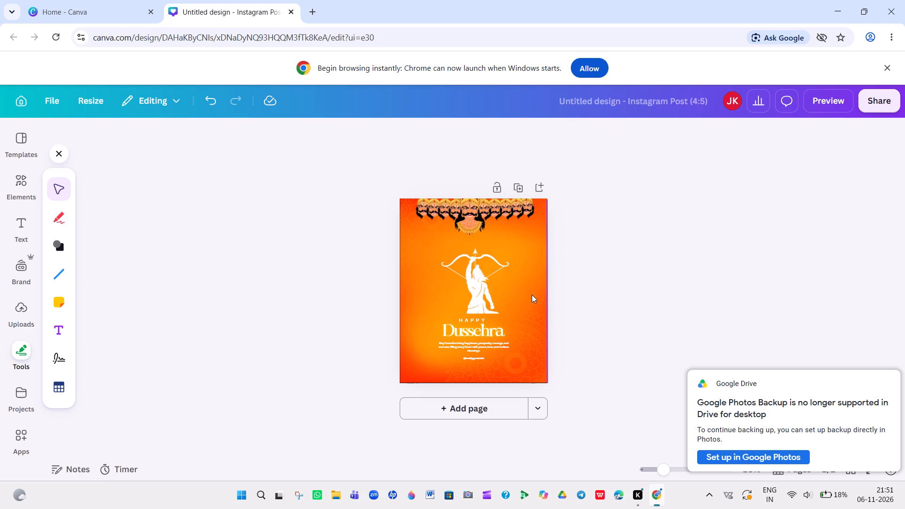
left_click(545, 340)
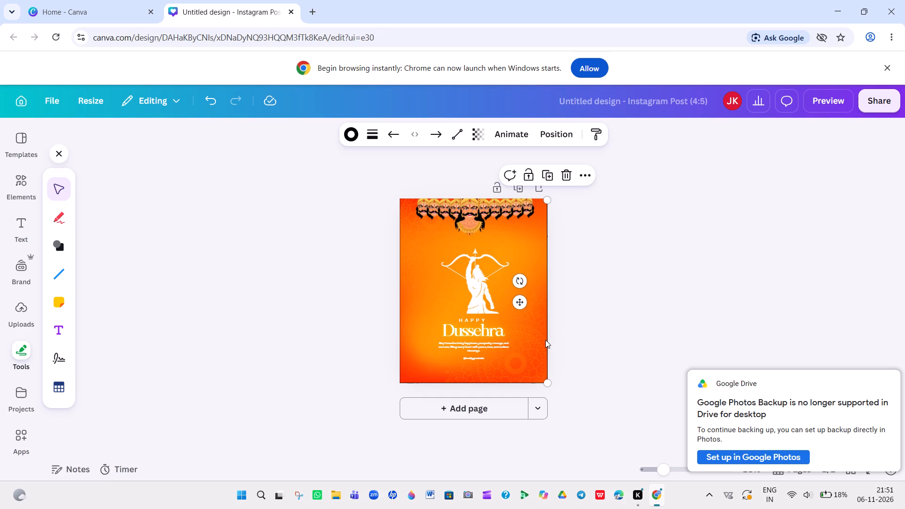
left_click(549, 380)
left_click(546, 197)
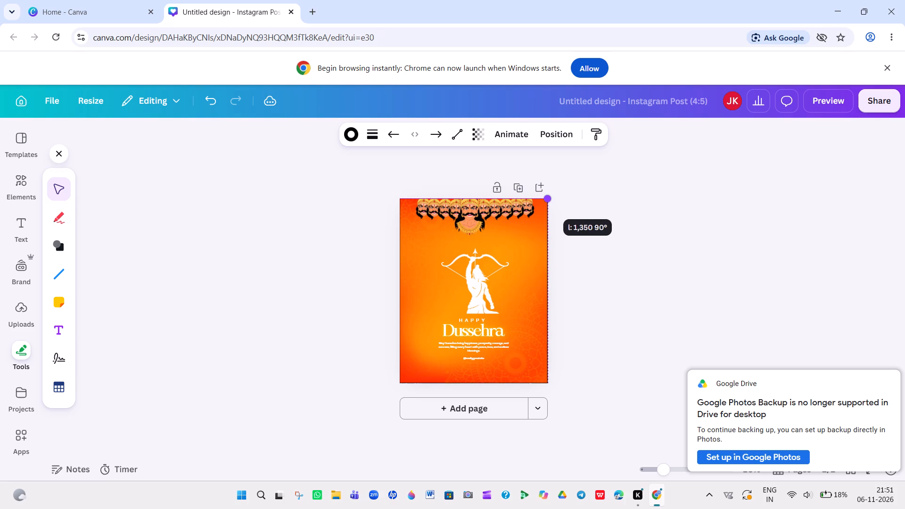
left_click(650, 218)
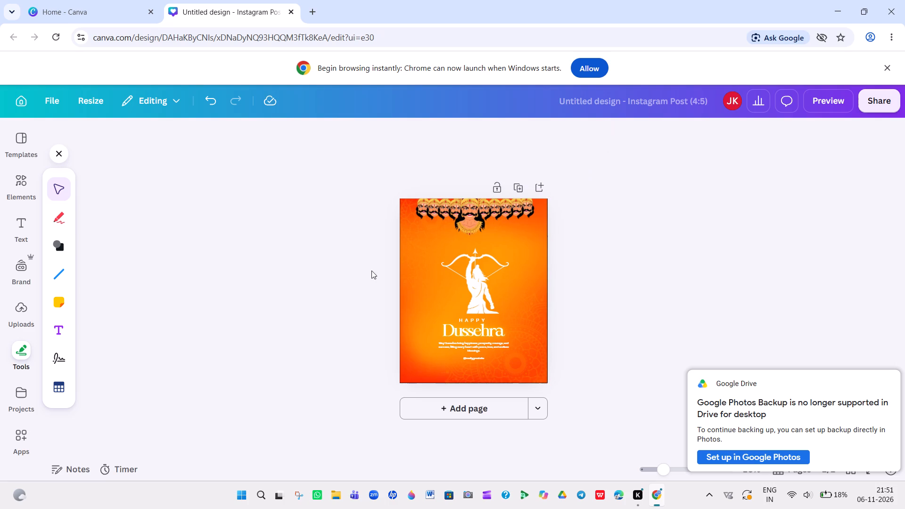
Draw a straight horizontal black line along the post's top edge, extending slightly past both corners.
left_click(65, 272)
left_click(99, 259)
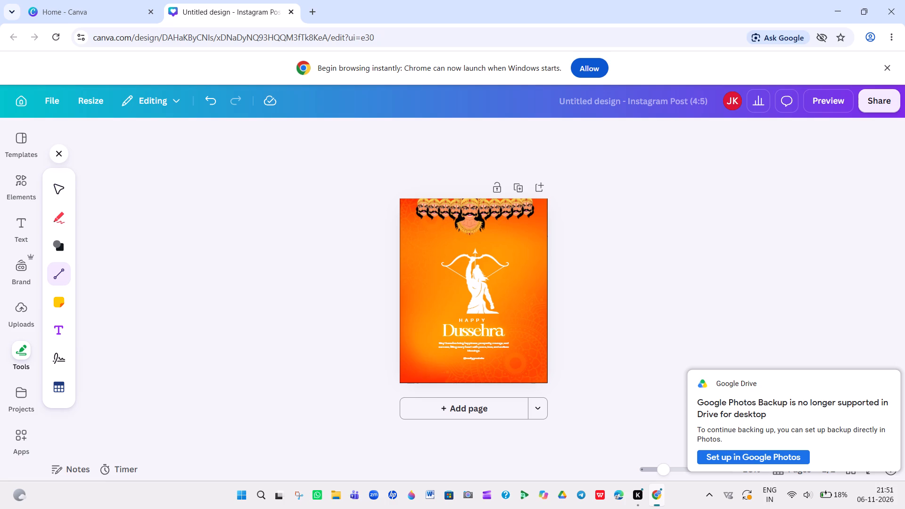
left_click_drag(401, 198, 479, 189)
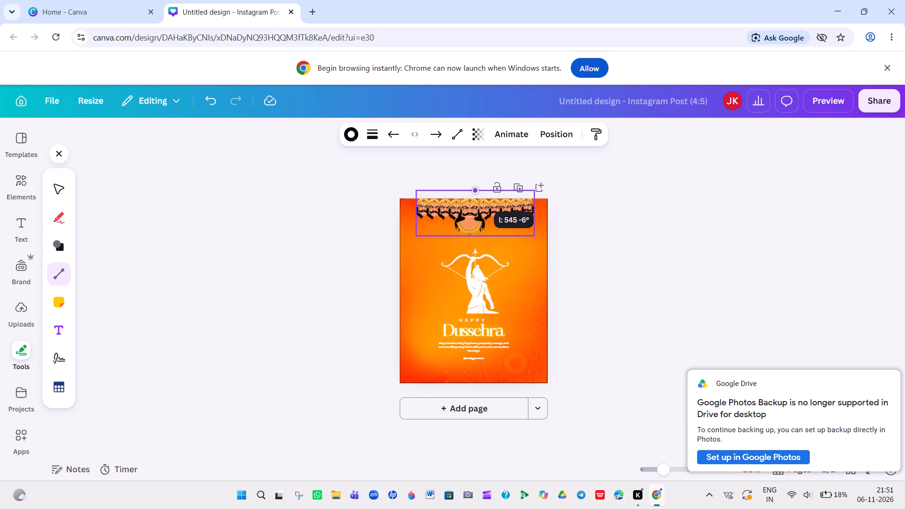
left_click_drag(479, 189, 575, 203)
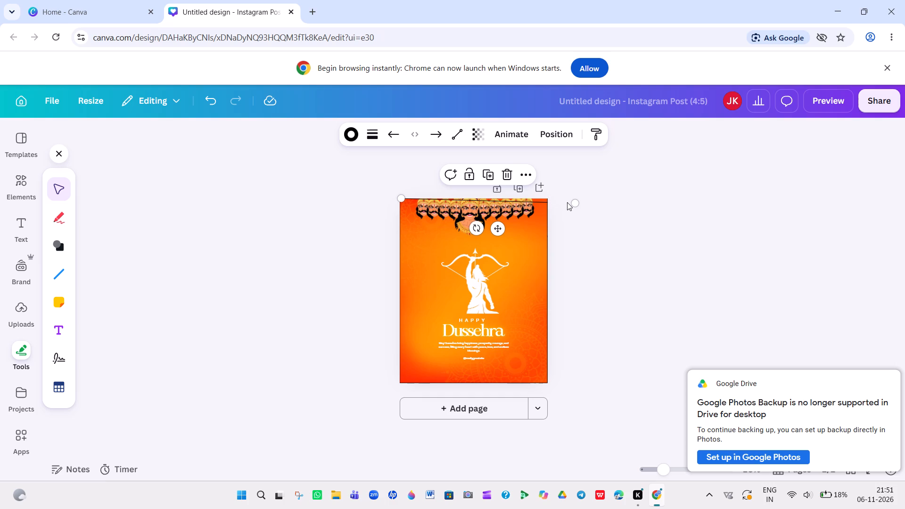
left_click_drag(572, 202, 552, 202)
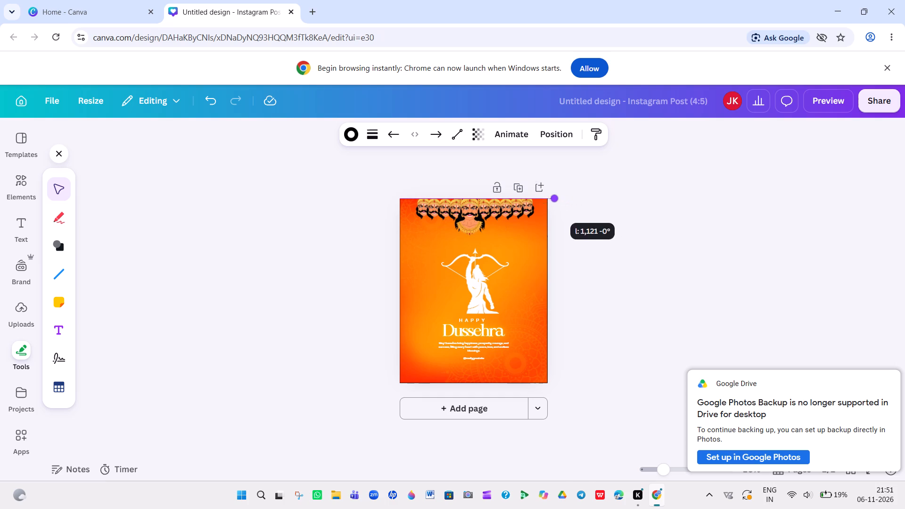
left_click_drag(552, 202, 551, 199)
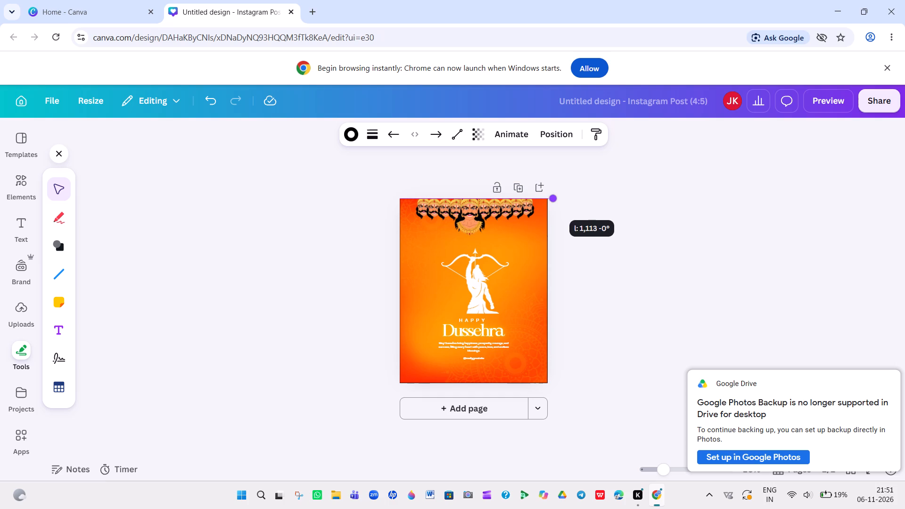
left_click_drag(551, 199, 551, 199)
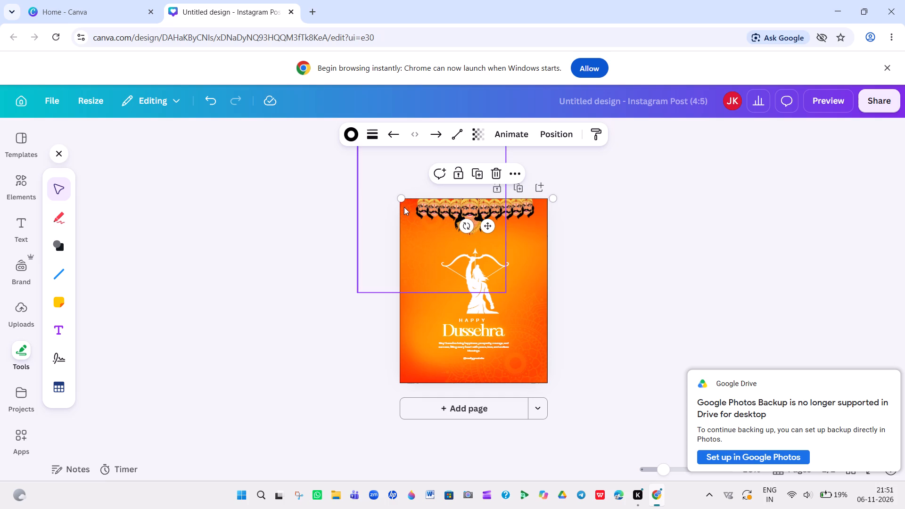
left_click_drag(403, 197, 393, 201)
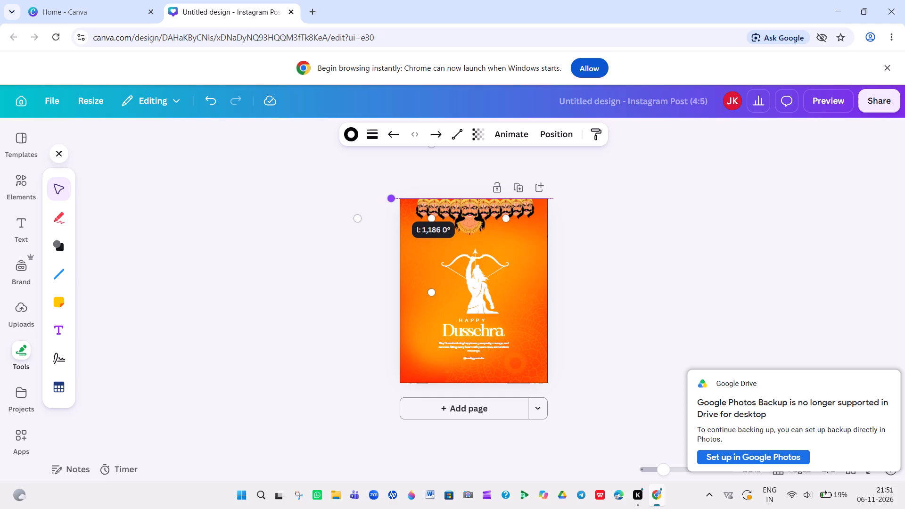
left_click_drag(393, 201, 395, 199)
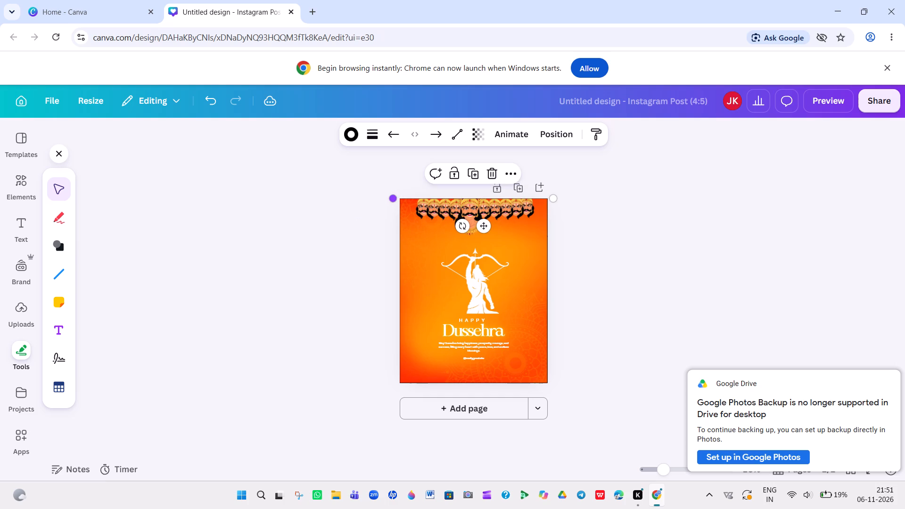
left_click(341, 235)
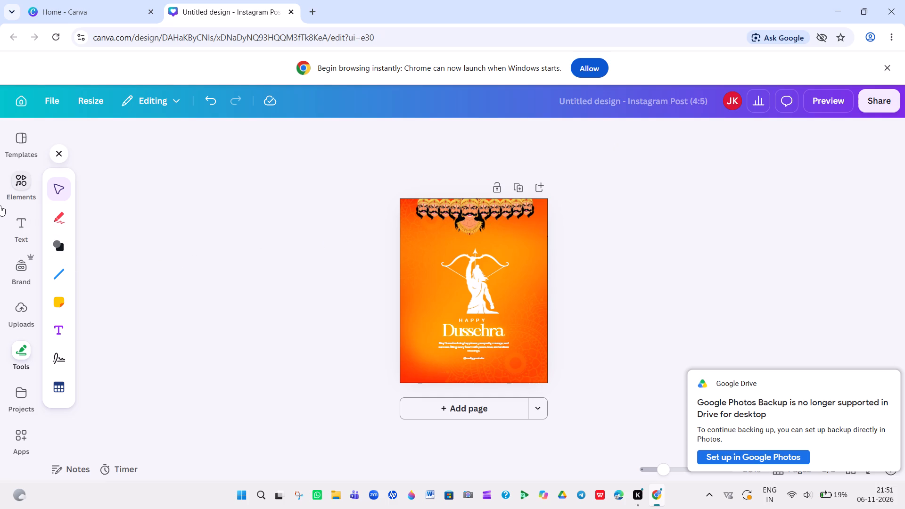
Browse the recommended elements for another festive decoration and open the full set of recommendations.
left_click(30, 196)
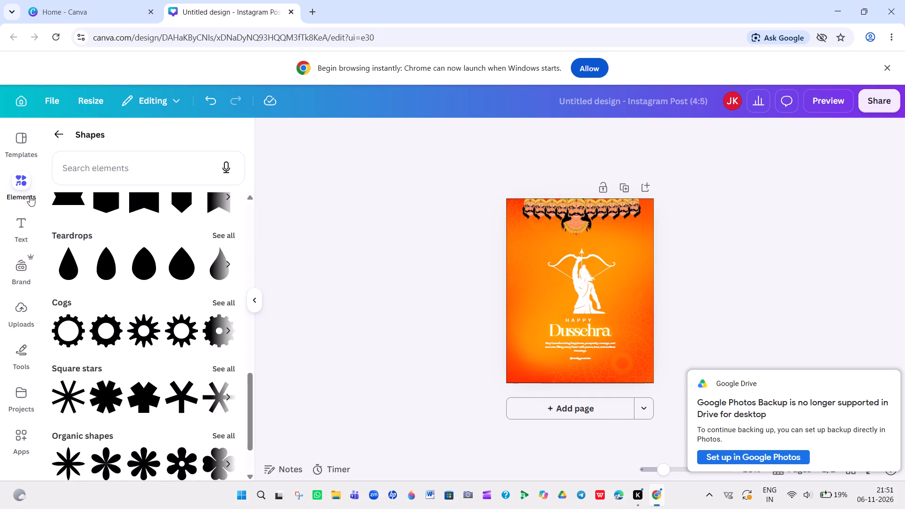
left_click(54, 134)
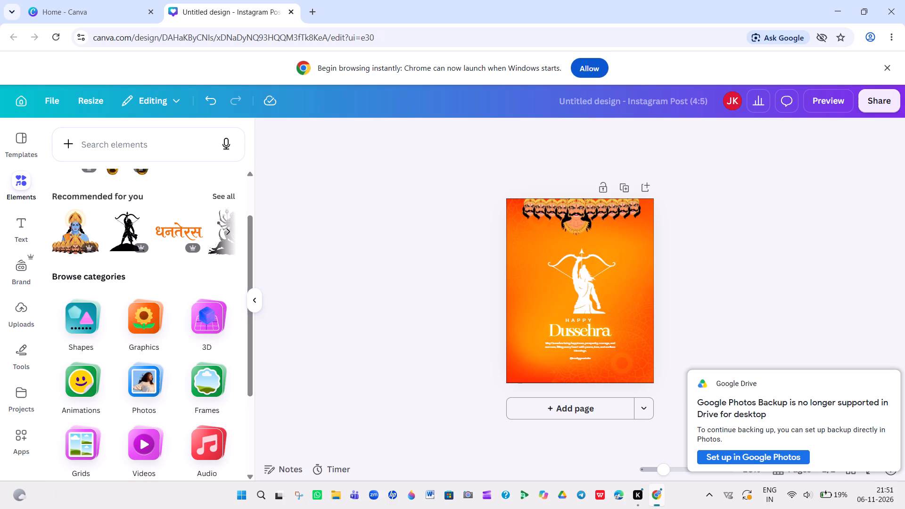
scroll(119, 242, "left", 1)
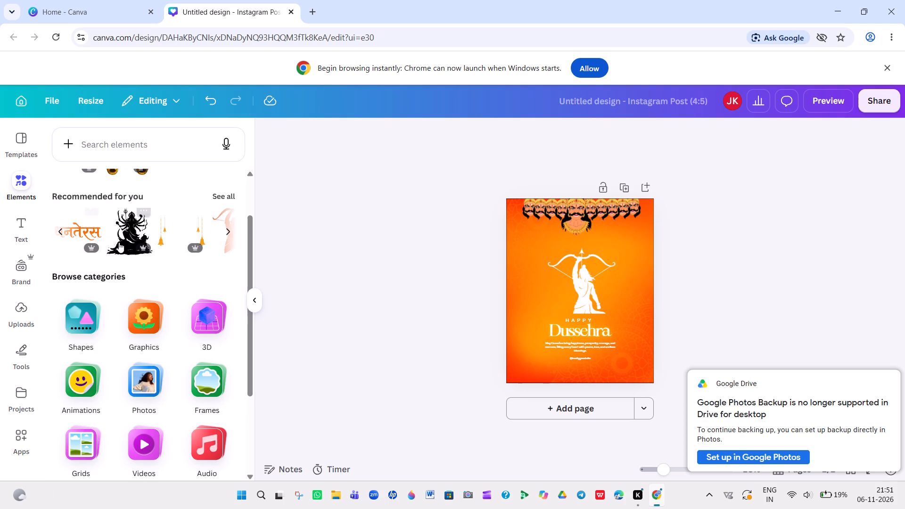
scroll(119, 242, "left", 2)
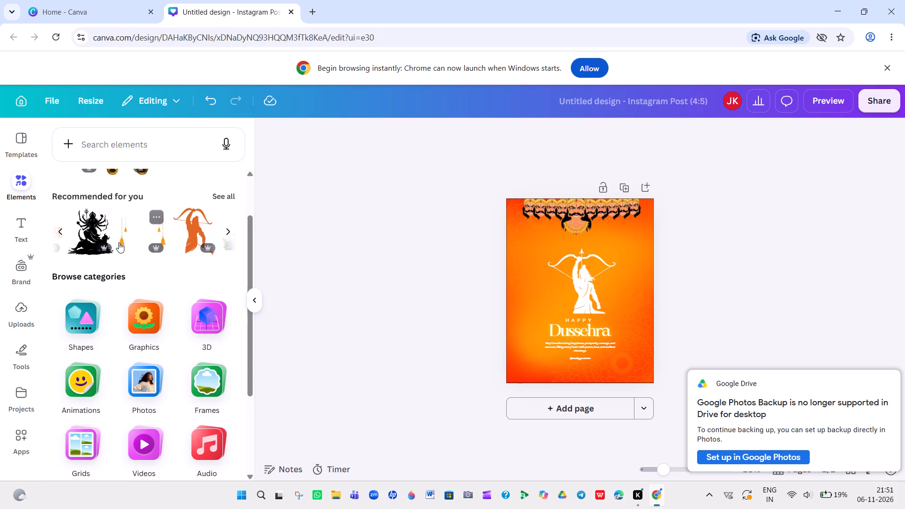
scroll(119, 242, "left", 1)
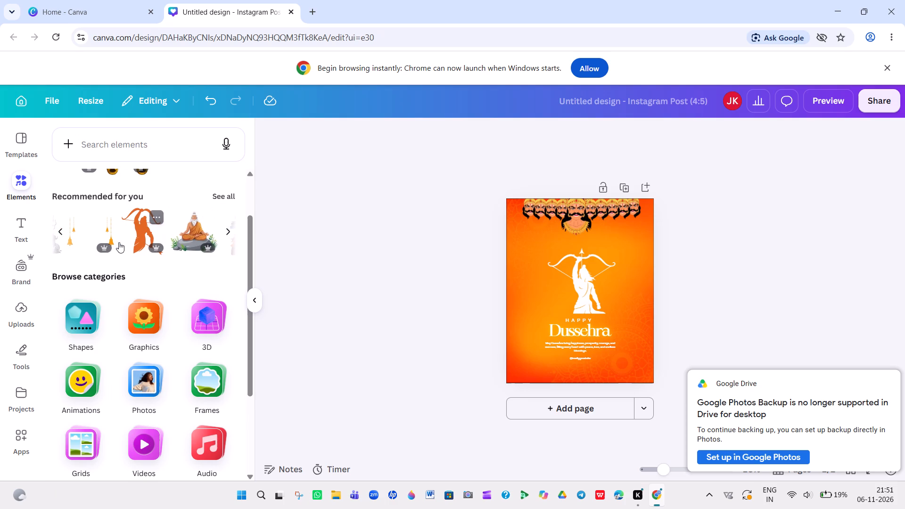
scroll(119, 242, "left", 3)
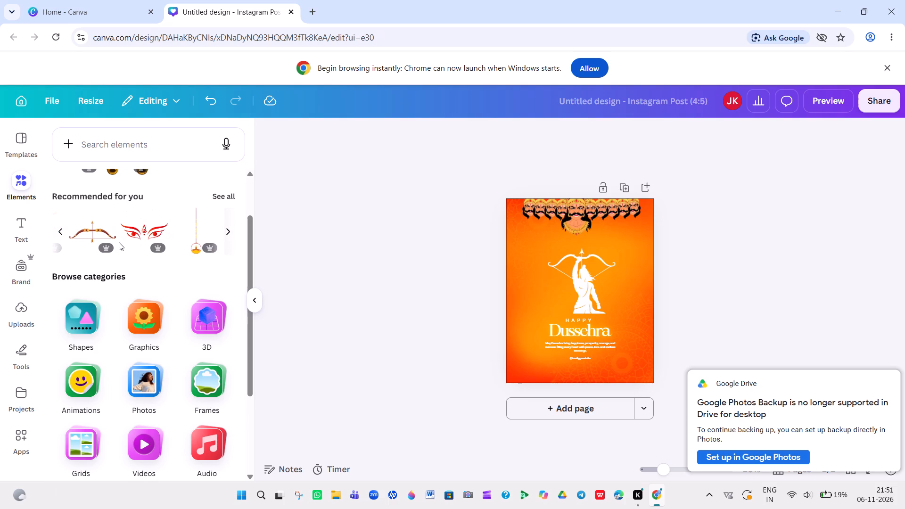
scroll(119, 242, "left", 2)
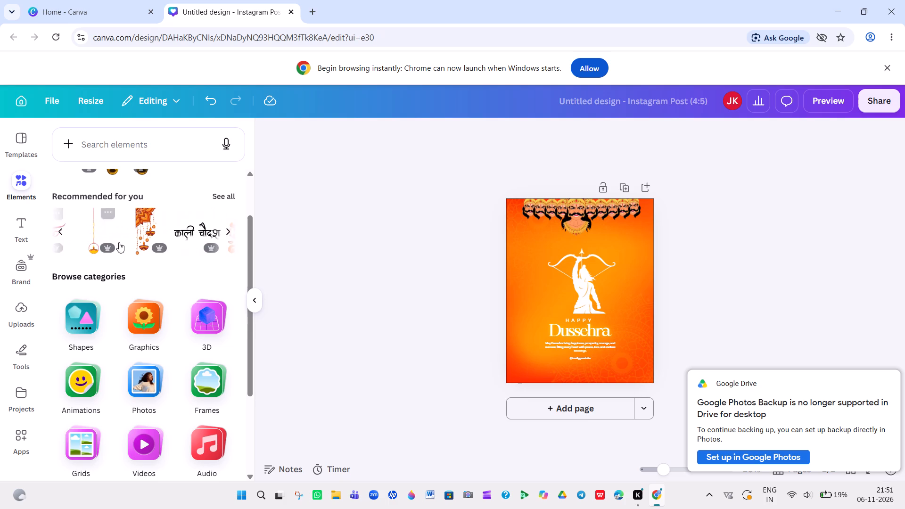
scroll(119, 242, "left", 3)
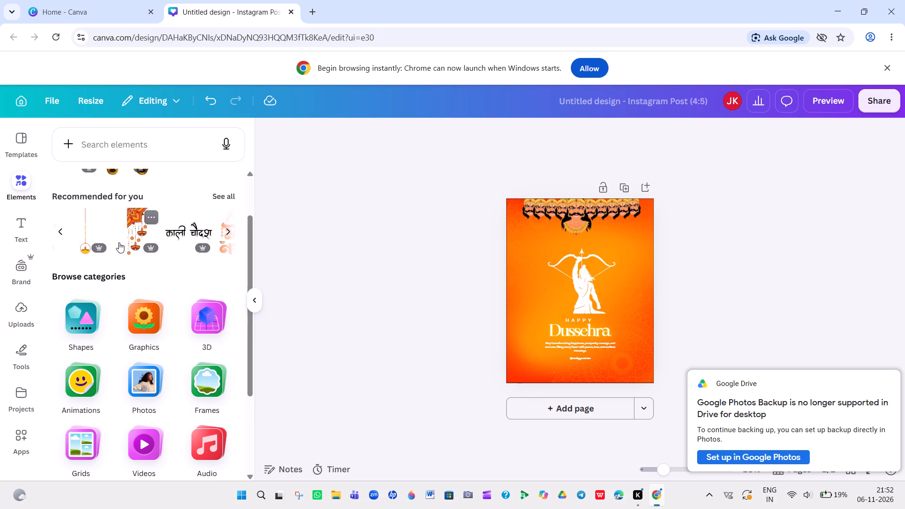
scroll(119, 242, "left", 4)
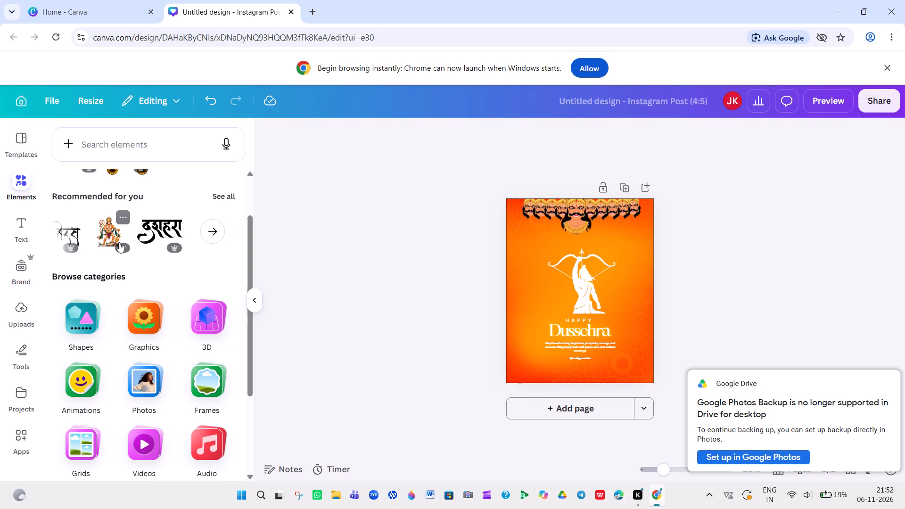
scroll(119, 242, "left", 1)
left_click(216, 230)
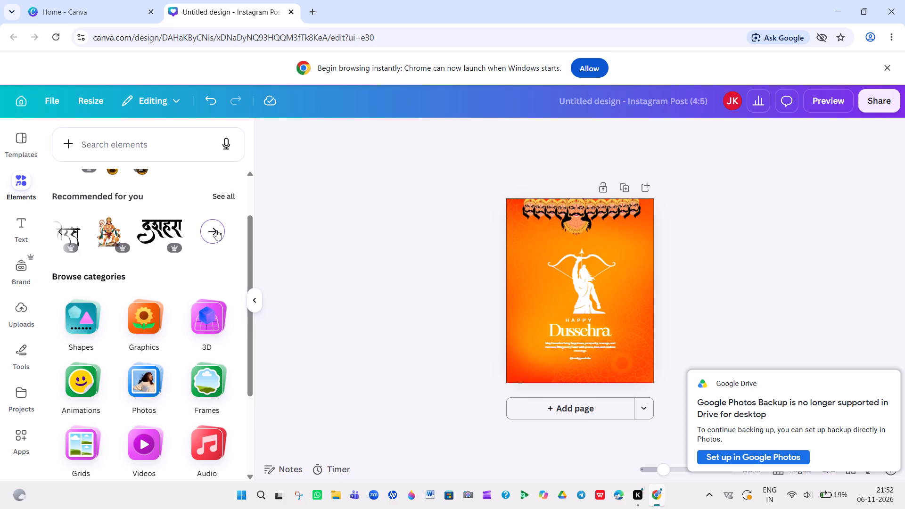
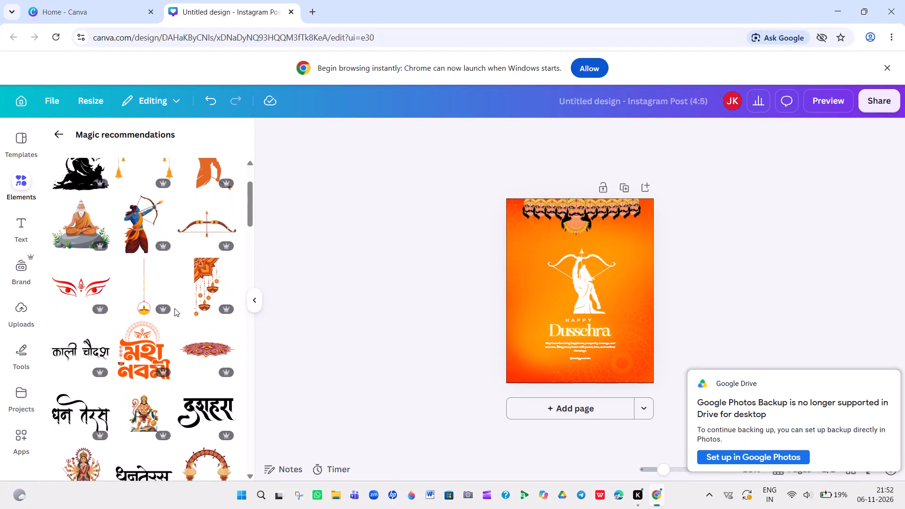
Look through the full set of recommended graphics for a festive decoration that suits the Dussehra post.
scroll(174, 308, "down", 3)
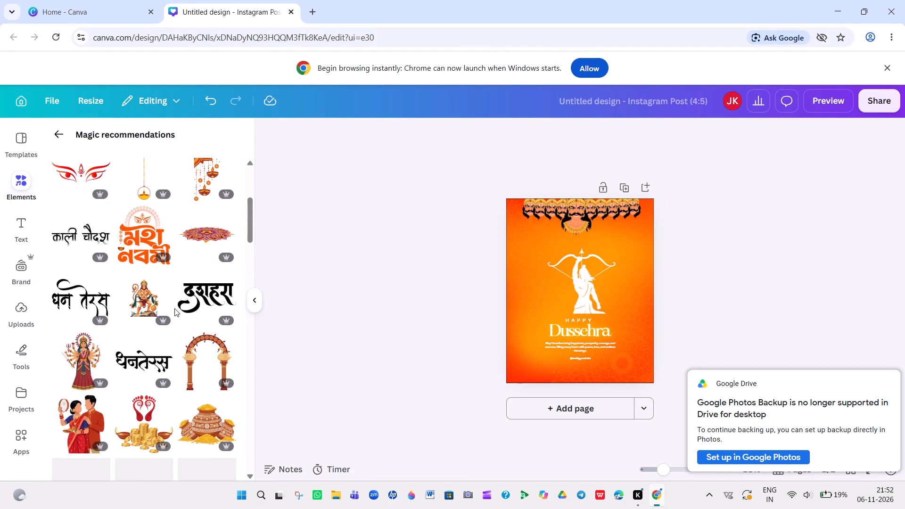
scroll(174, 308, "down", 2)
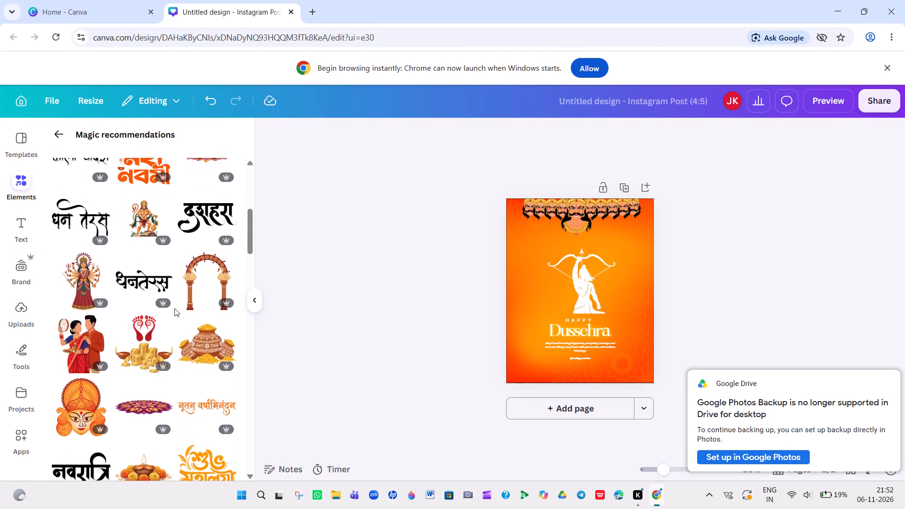
scroll(174, 308, "down", 5)
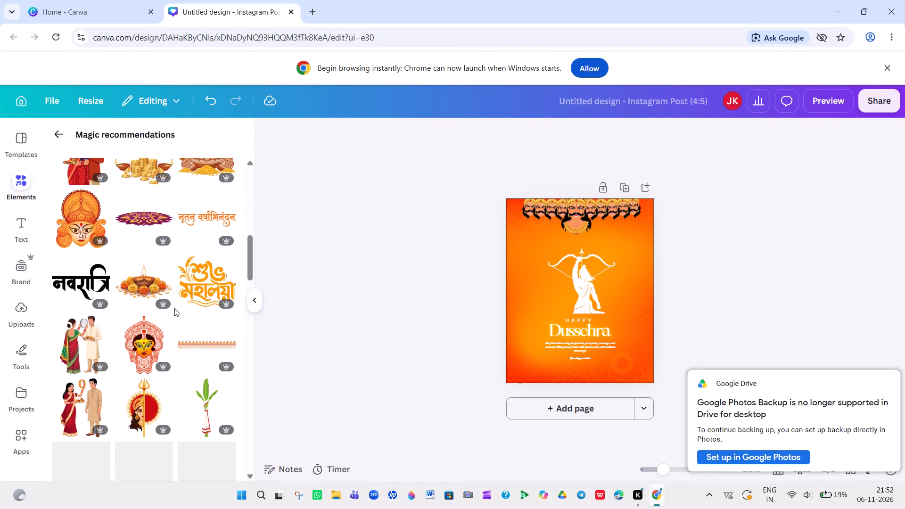
scroll(174, 308, "down", 3)
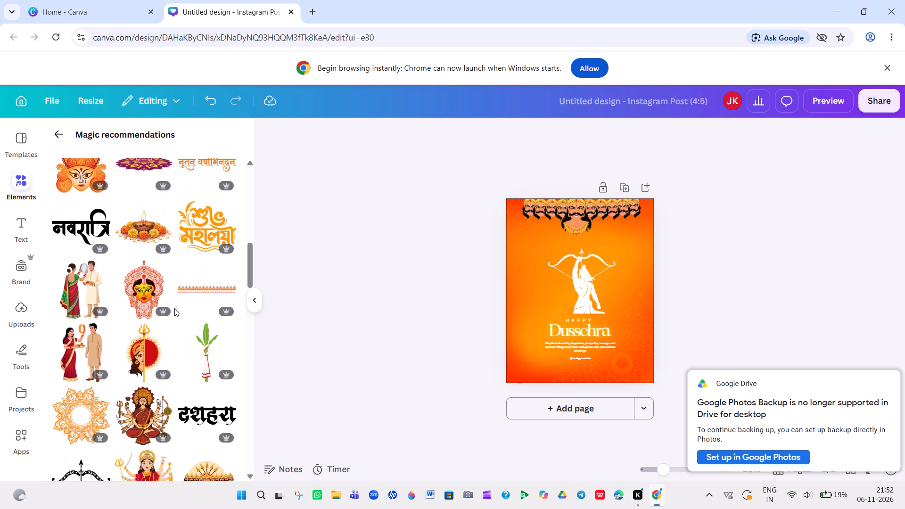
scroll(174, 308, "down", 2)
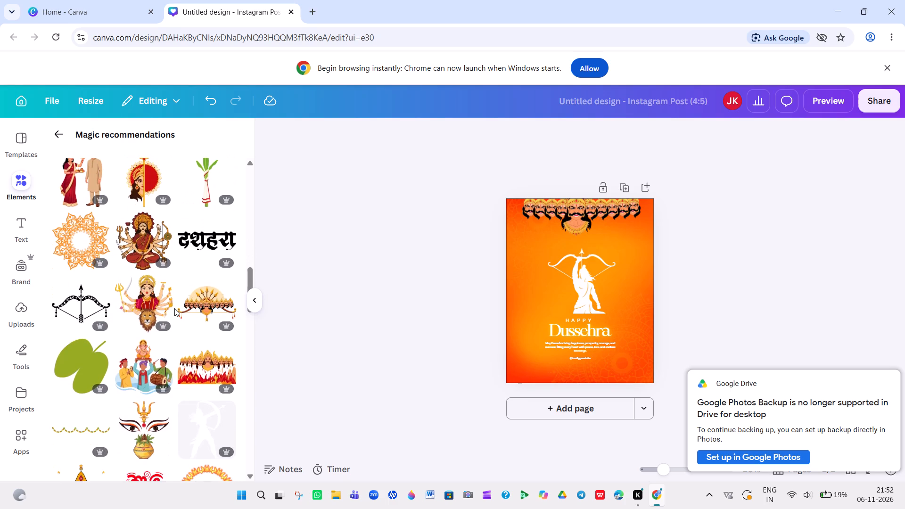
scroll(174, 308, "down", 4)
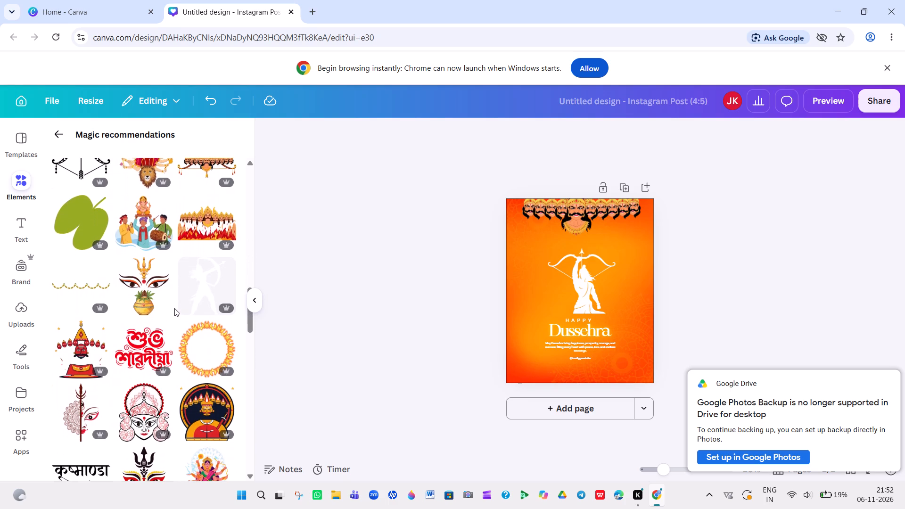
scroll(174, 308, "down", 3)
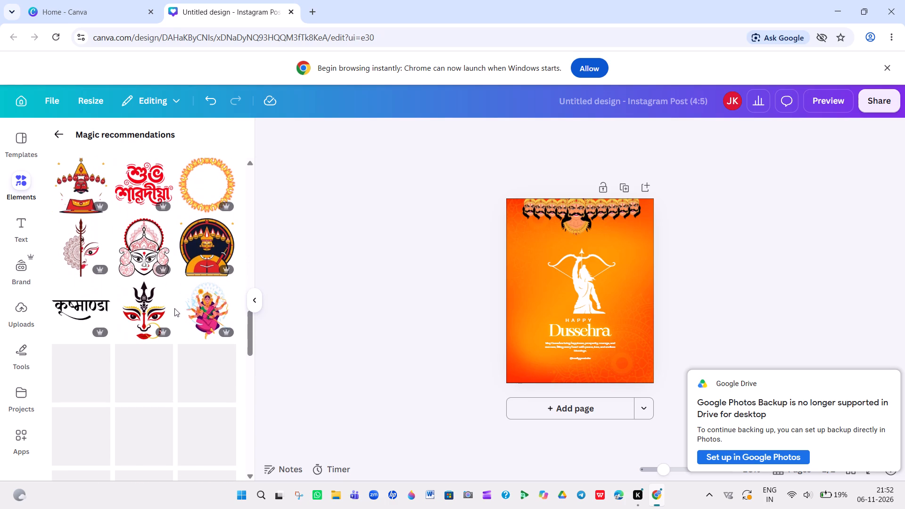
scroll(174, 308, "down", 3)
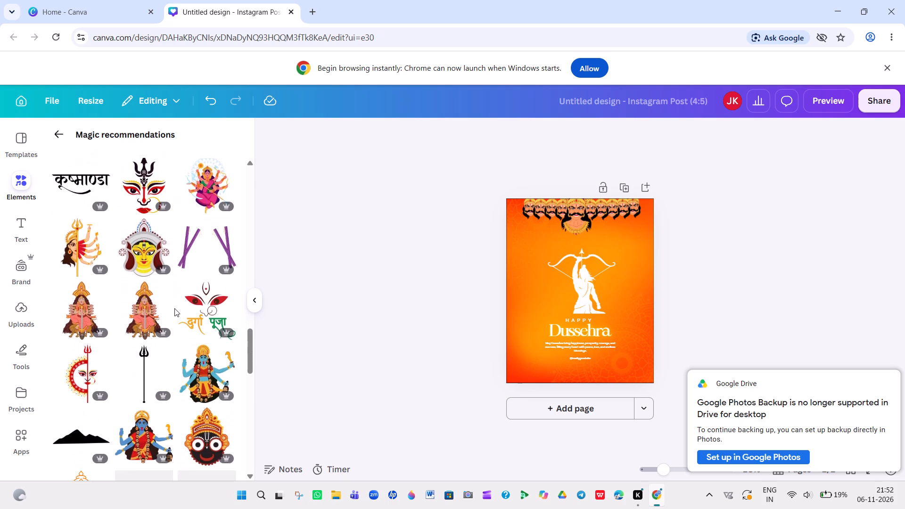
scroll(174, 308, "down", 3)
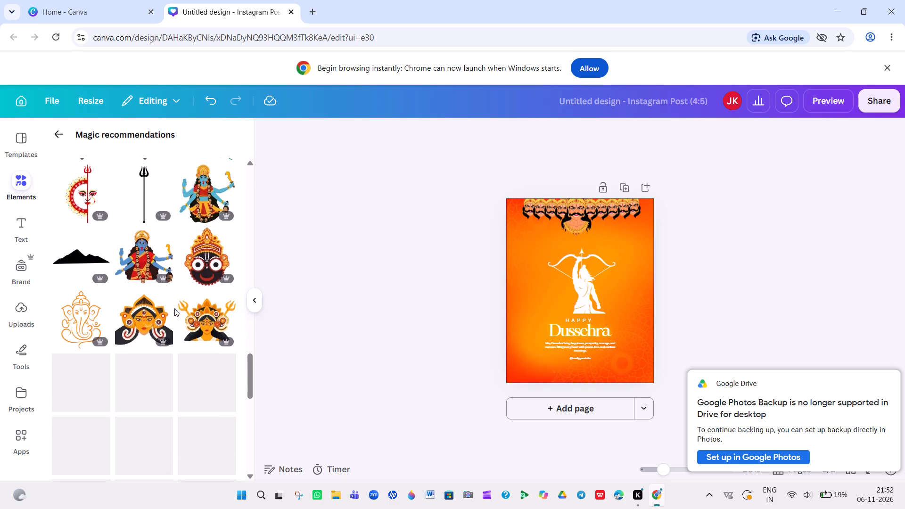
scroll(174, 308, "down", 2)
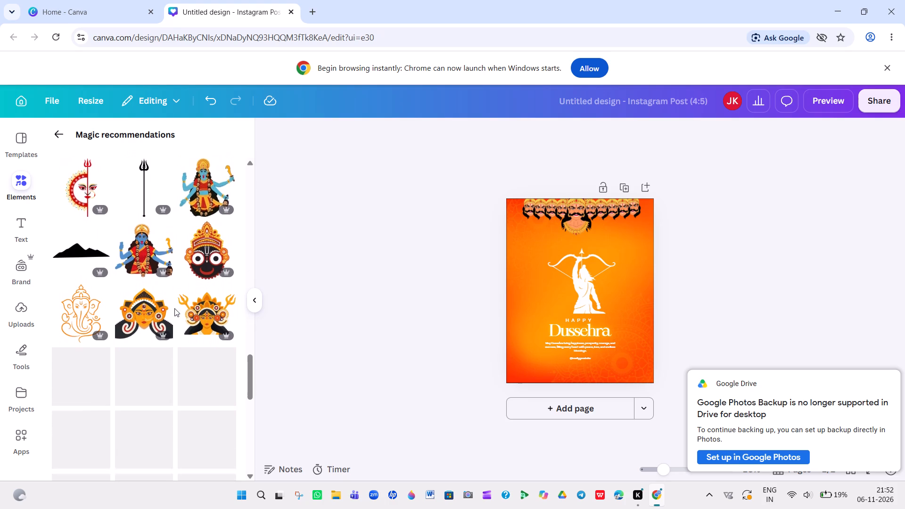
scroll(174, 308, "down", 4)
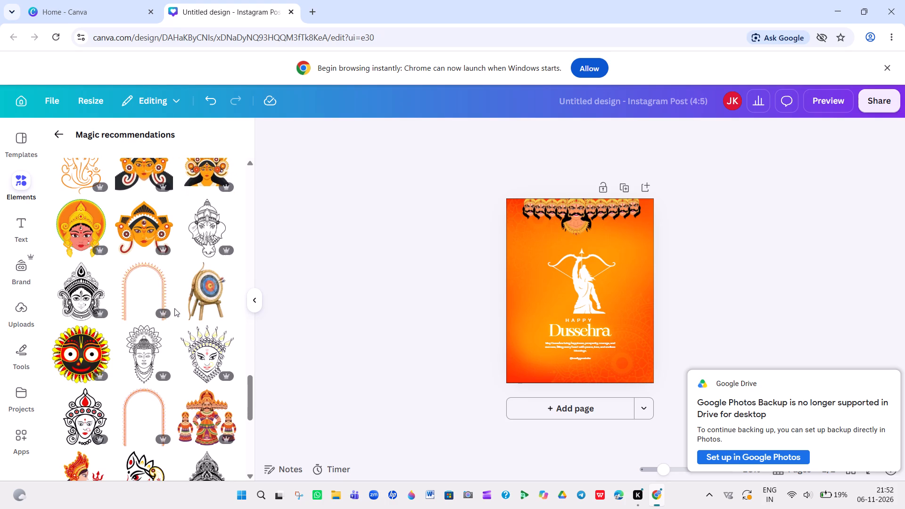
scroll(174, 308, "down", 2)
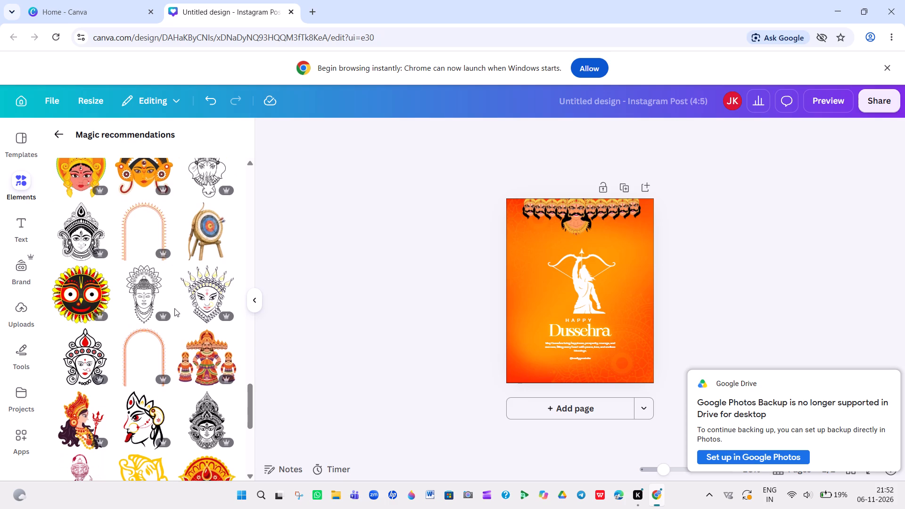
scroll(174, 308, "down", 1)
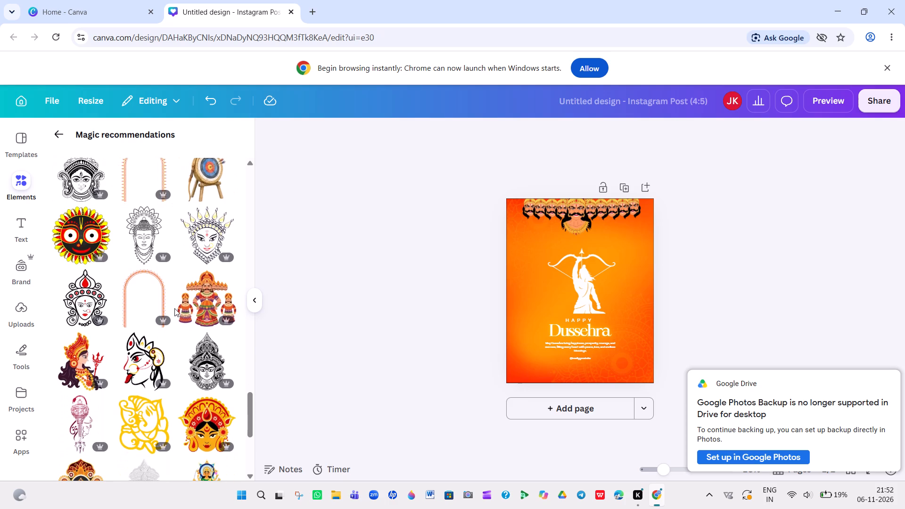
scroll(174, 308, "down", 5)
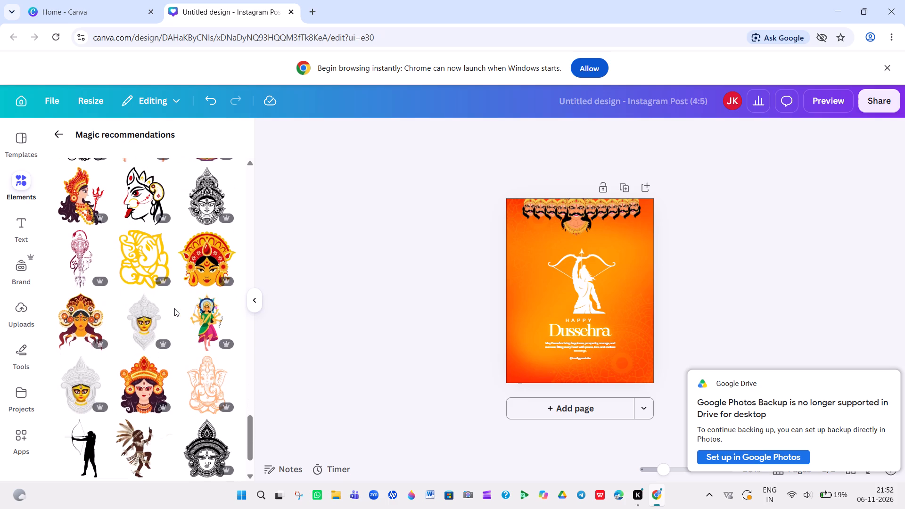
scroll(174, 308, "down", 3)
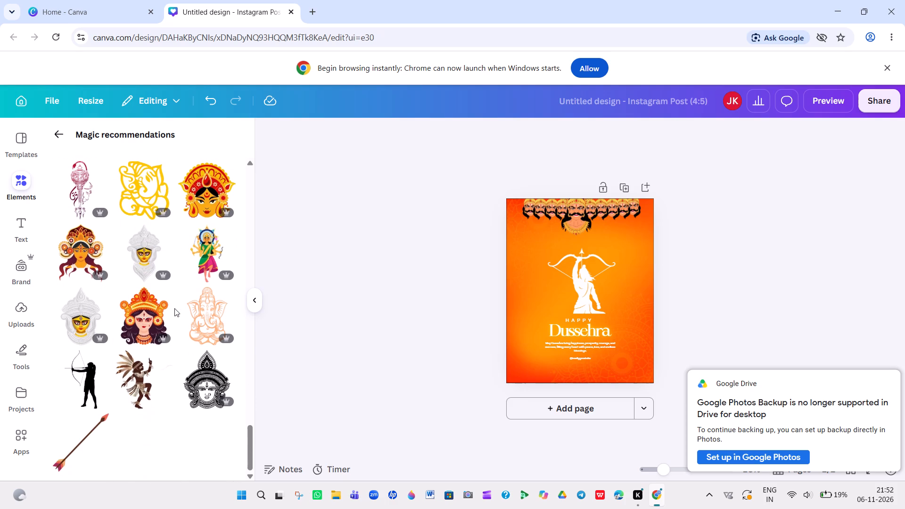
Go back through the recommended graphics to find the circular orange floral frame.
scroll(174, 308, "up", 2)
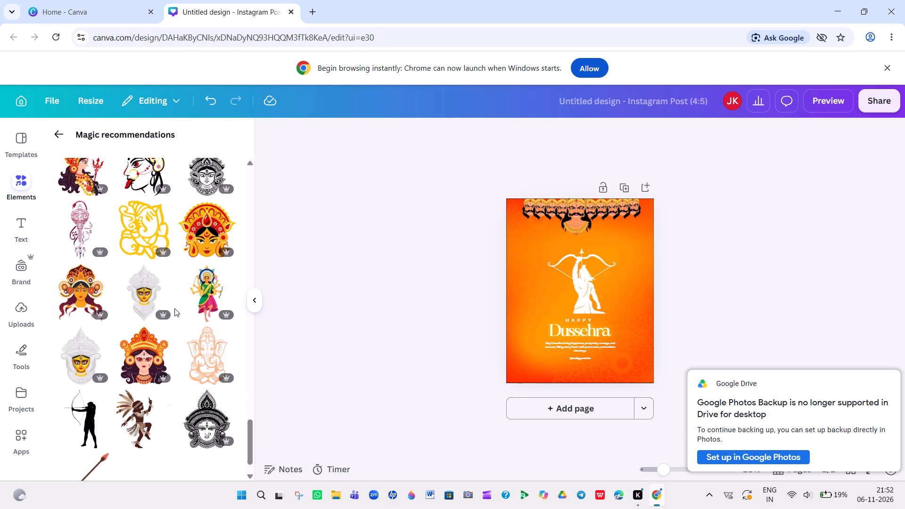
scroll(174, 308, "up", 5)
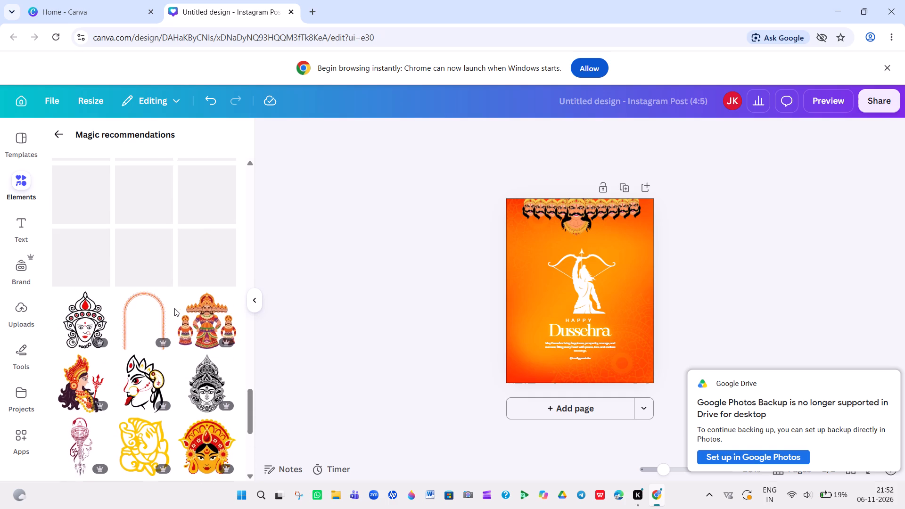
scroll(174, 308, "up", 3)
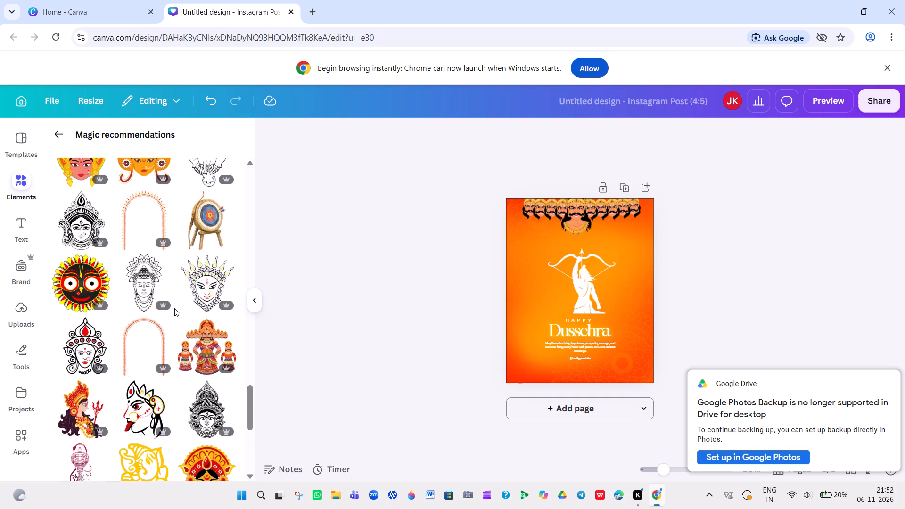
scroll(174, 308, "up", 2)
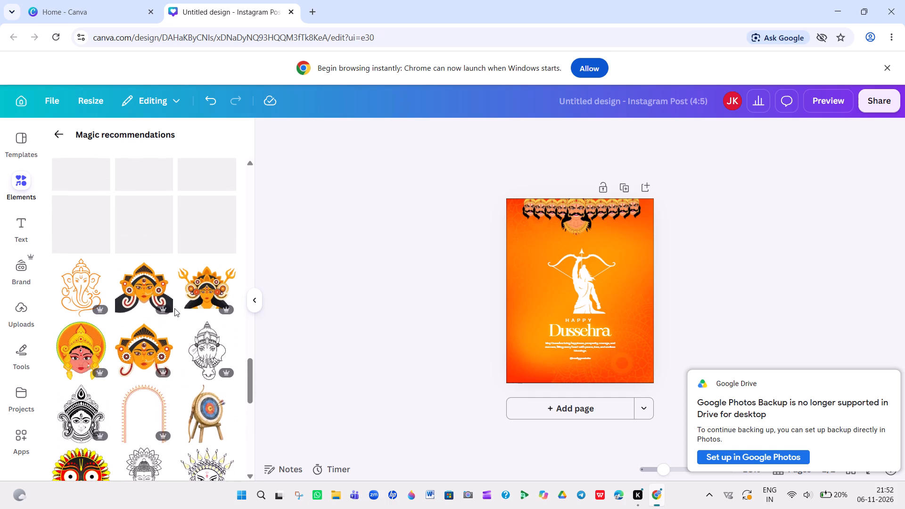
scroll(174, 308, "up", 2)
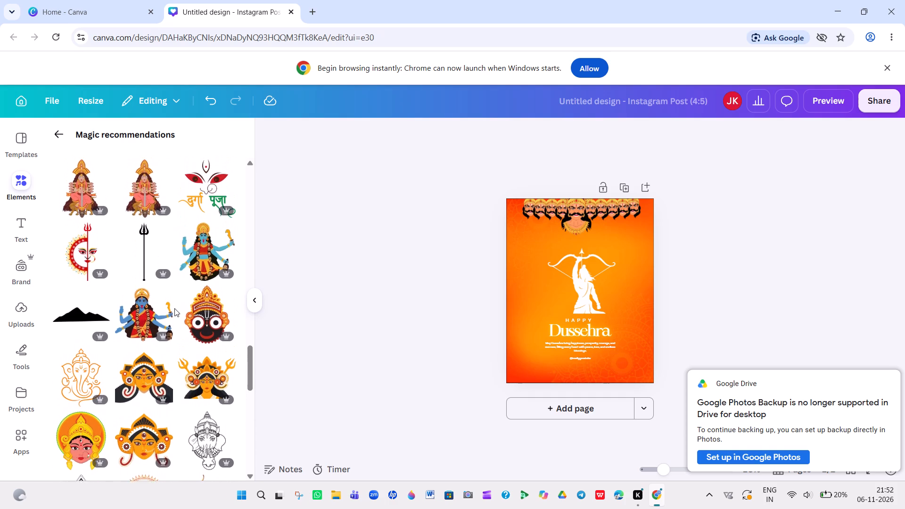
scroll(174, 308, "up", 4)
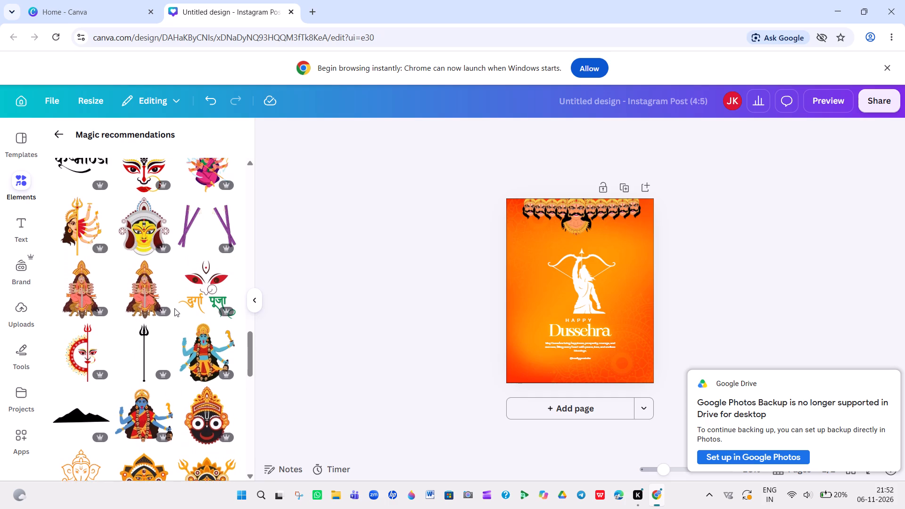
scroll(174, 308, "up", 4)
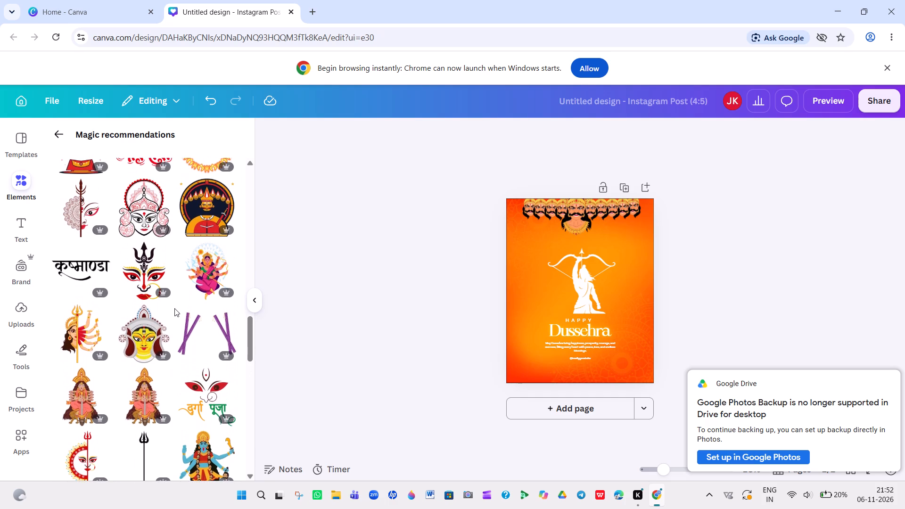
scroll(174, 308, "up", 3)
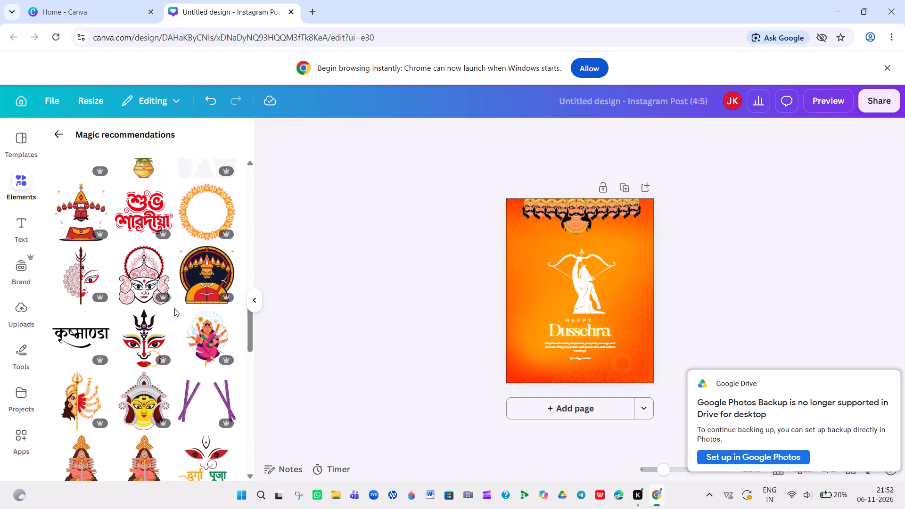
scroll(174, 308, "up", 2)
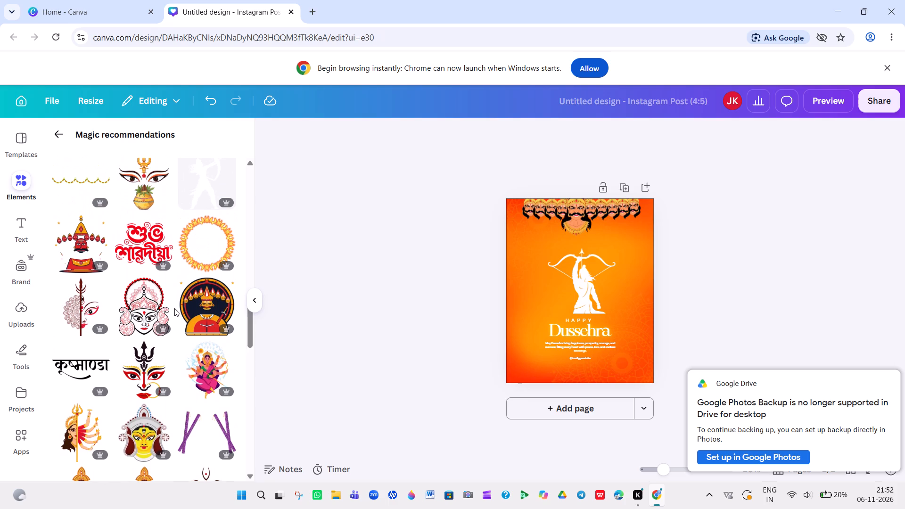
Add the circular orange floral frame around the archer and enlarge it to about 972 by 972, reaching the post's right edge.
left_click(211, 240)
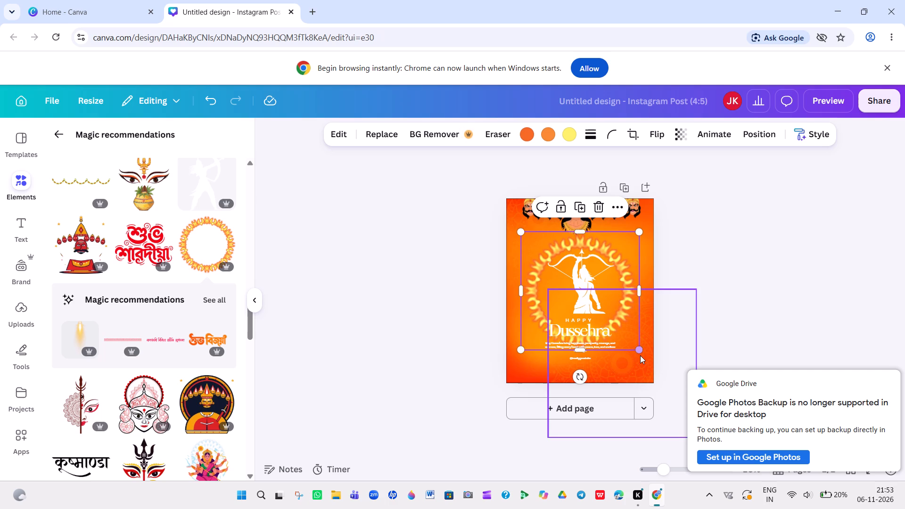
left_click_drag(641, 351, 662, 368)
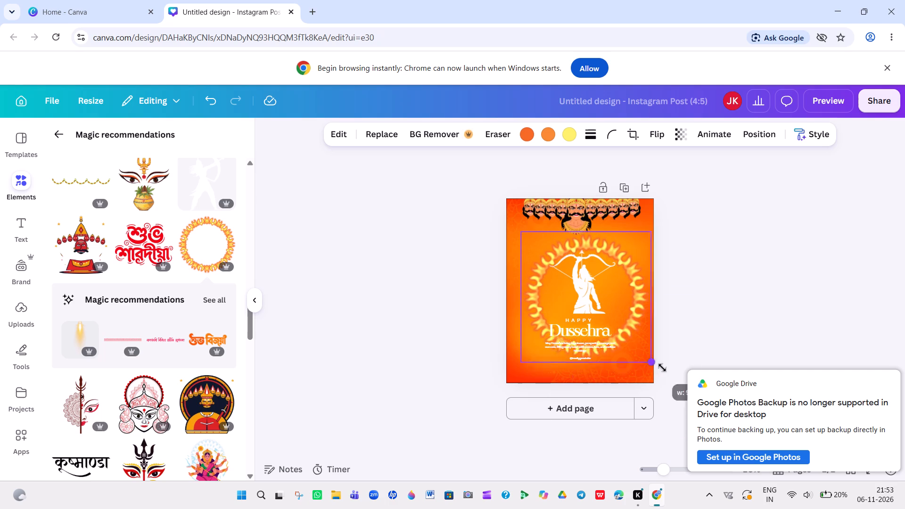
left_click_drag(662, 368, 680, 378)
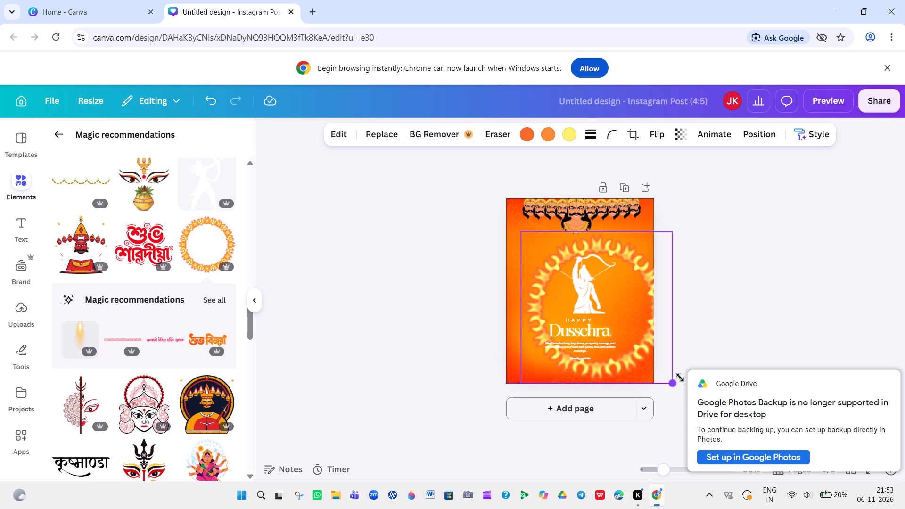
left_click_drag(680, 378, 660, 362)
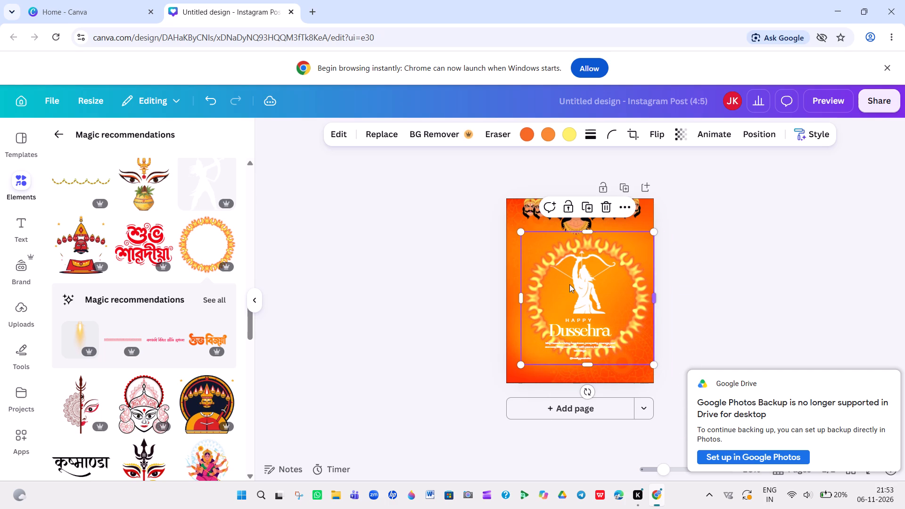
Widen the circular frame on its left side until it nearly spans the post's full width.
left_click_drag(516, 298, 498, 303)
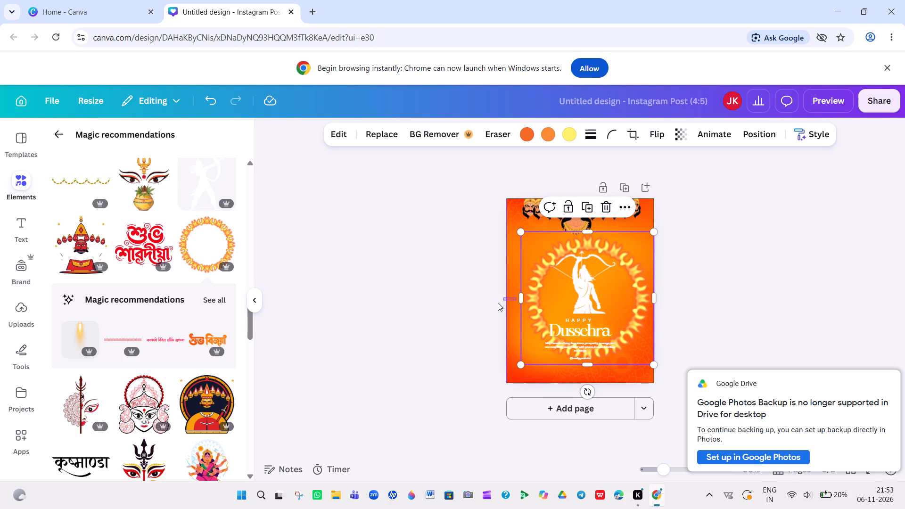
left_click_drag(498, 303, 505, 301)
left_click(527, 296)
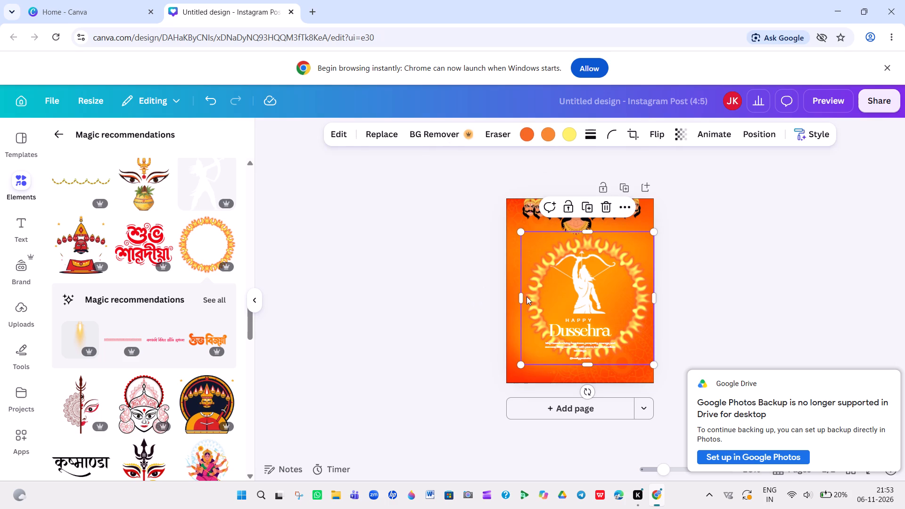
left_click_drag(522, 296, 515, 297)
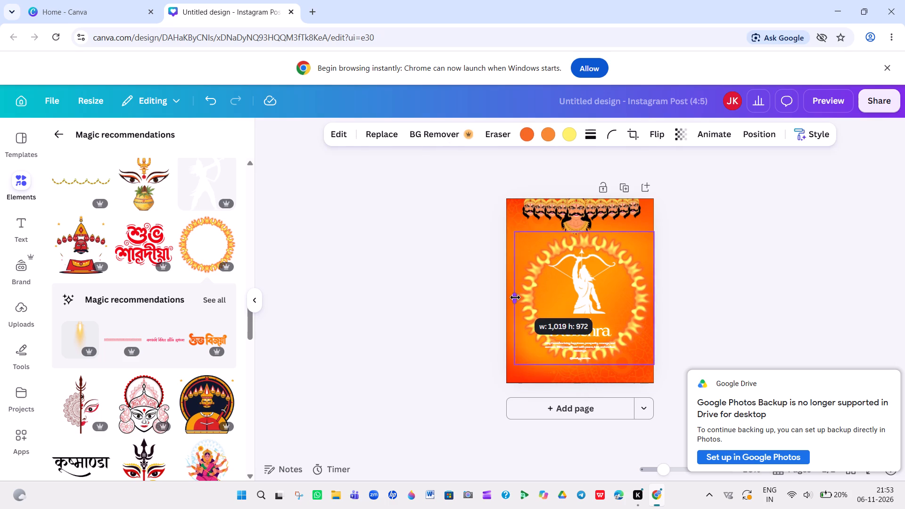
left_click_drag(515, 297, 514, 297)
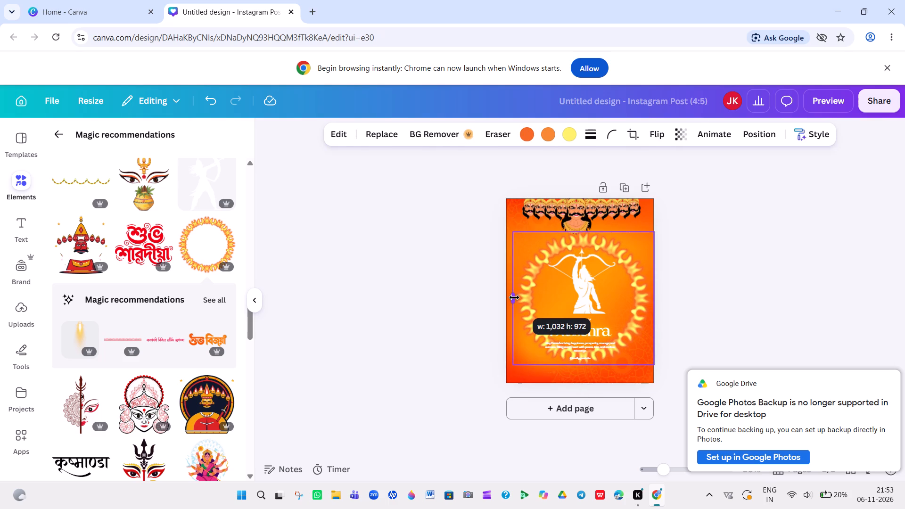
left_click_drag(514, 297, 513, 299)
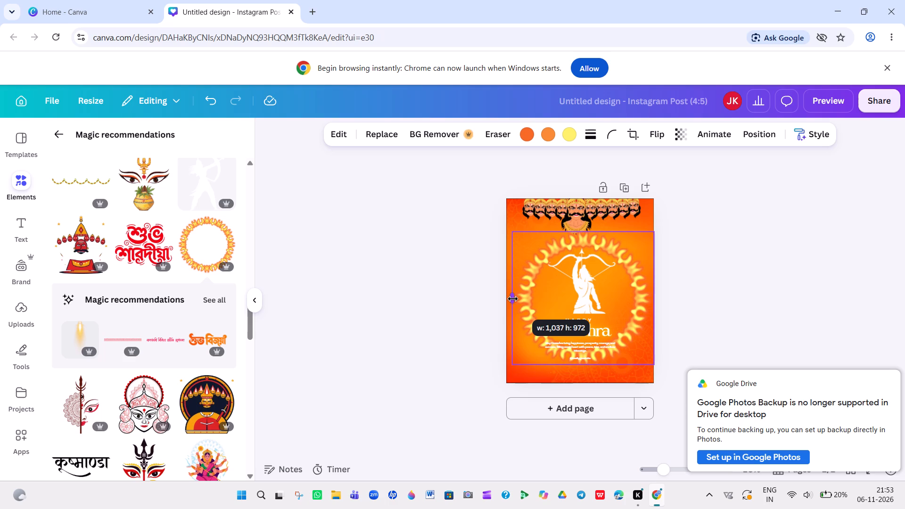
left_click_drag(513, 299, 511, 299)
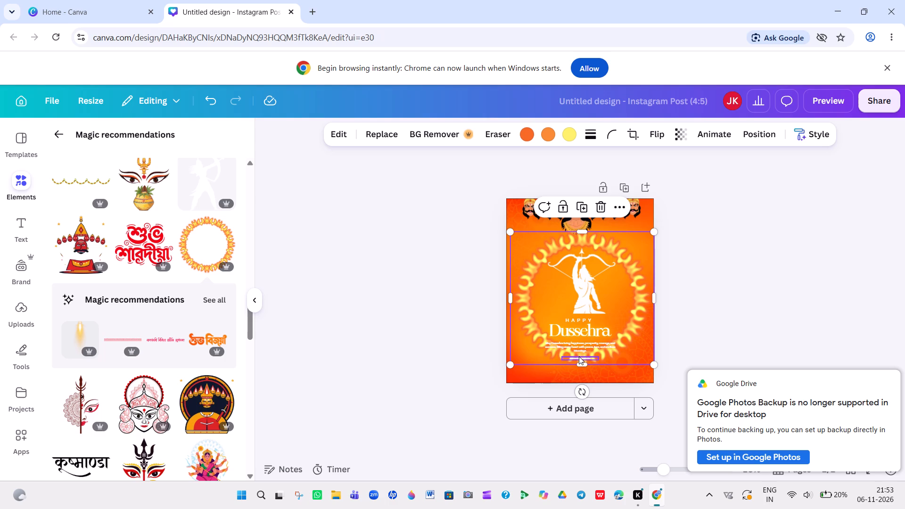
Stretch the circular floral frame downward to about 1,050 by 1,075, nearly reaching the post's bottom edge.
left_click_drag(579, 362, 579, 369)
left_click_drag(579, 369, 579, 377)
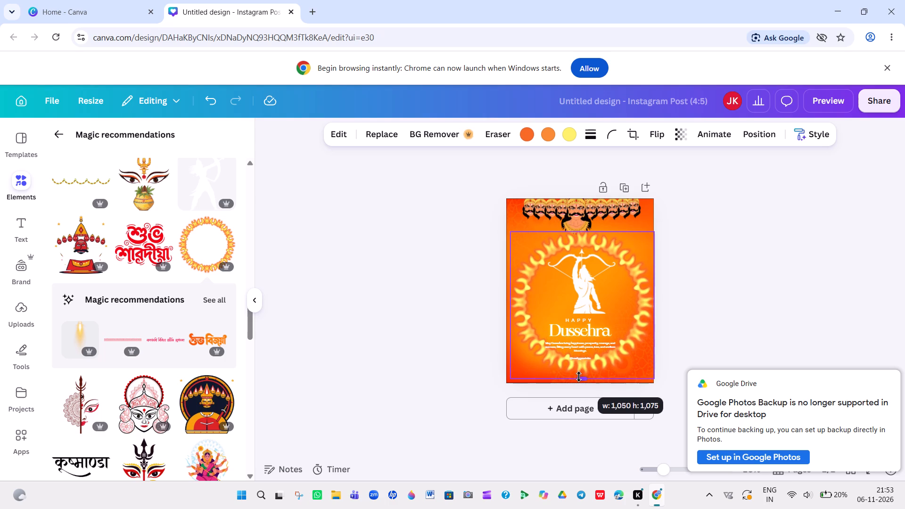
left_click_drag(579, 377, 579, 380)
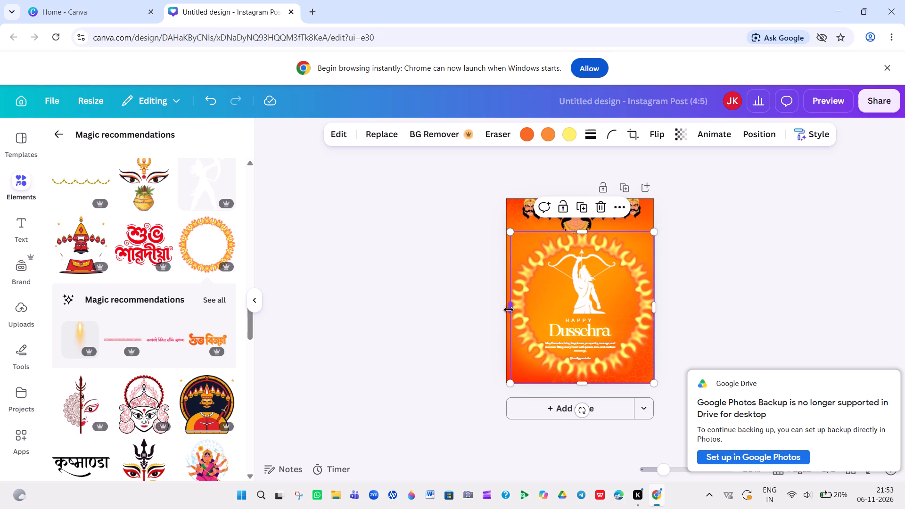
Widen the circular floral frame on its left side to span the post's full width of 1,080.
left_click_drag(510, 310, 507, 310)
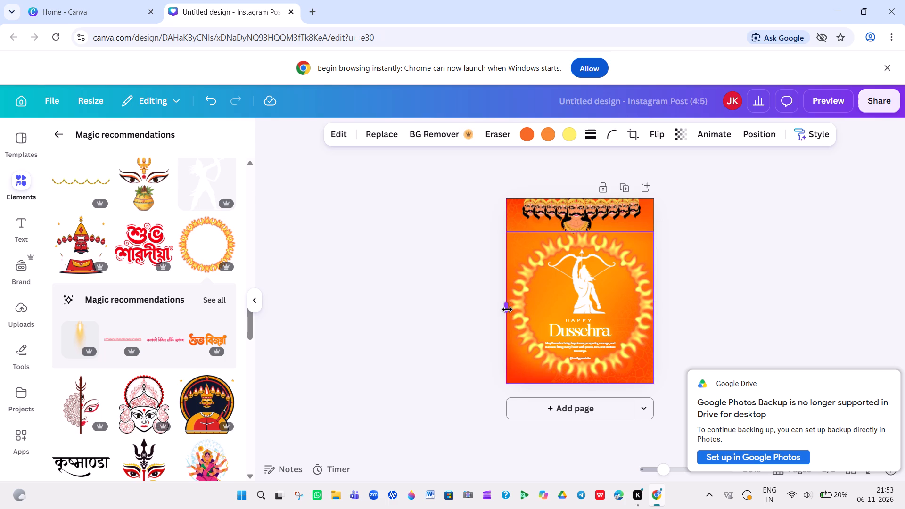
left_click_drag(507, 310, 504, 310)
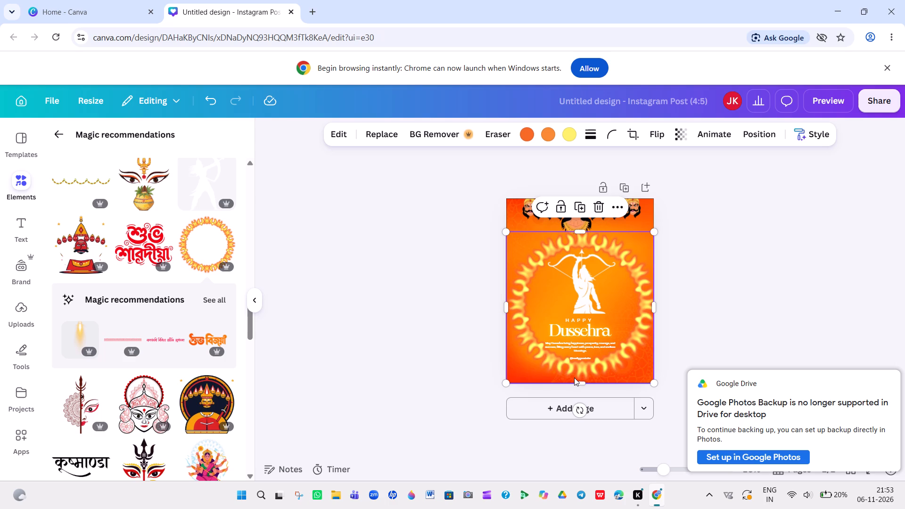
Crop the floral frame from the bottom up to about 1,080 by 631, leaving an arch that ends just below the archer.
left_click_drag(584, 382, 585, 324)
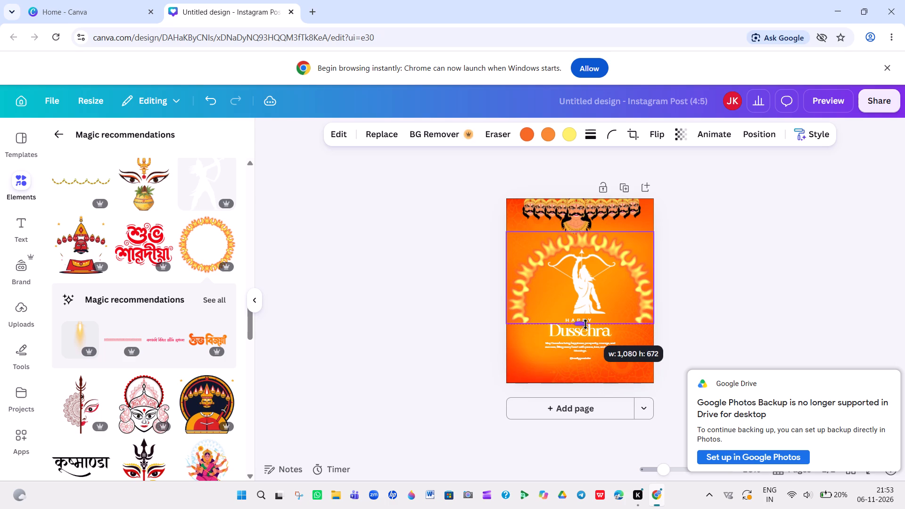
left_click_drag(585, 324, 585, 321)
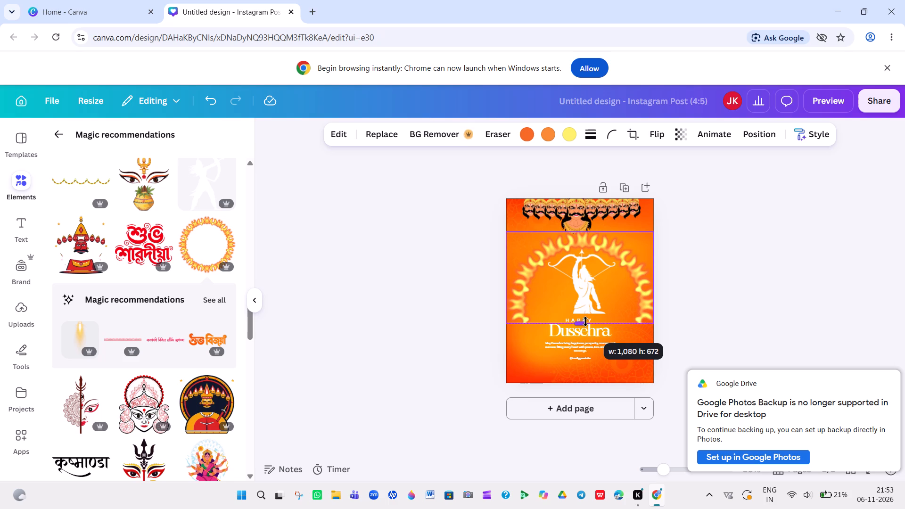
left_click_drag(585, 321, 586, 312)
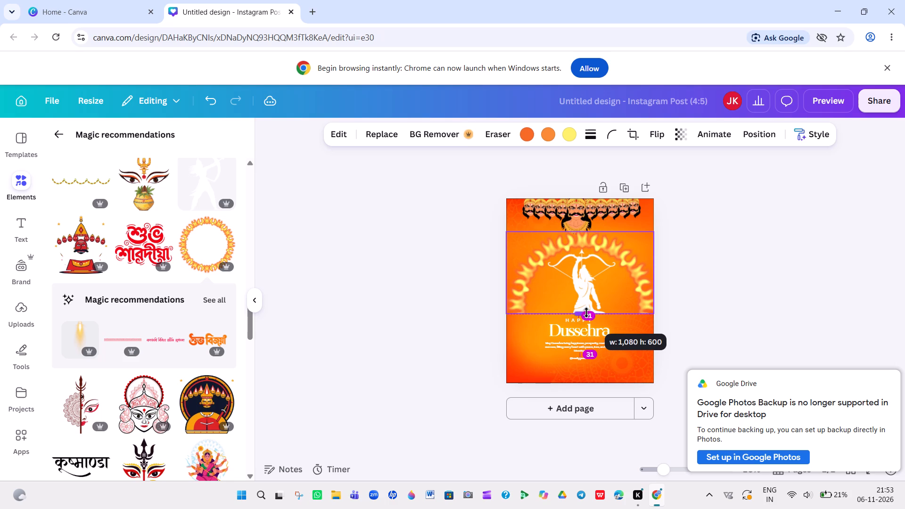
left_click_drag(586, 312, 591, 315)
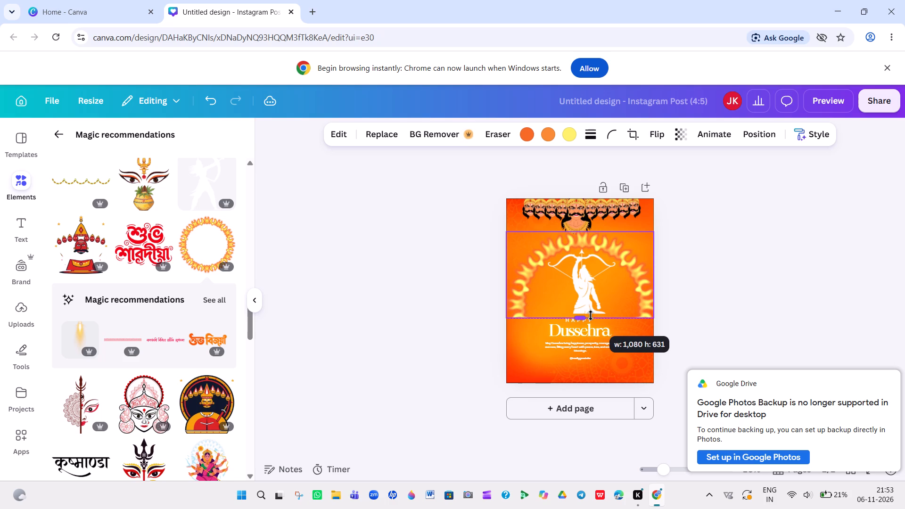
left_click_drag(591, 315, 595, 320)
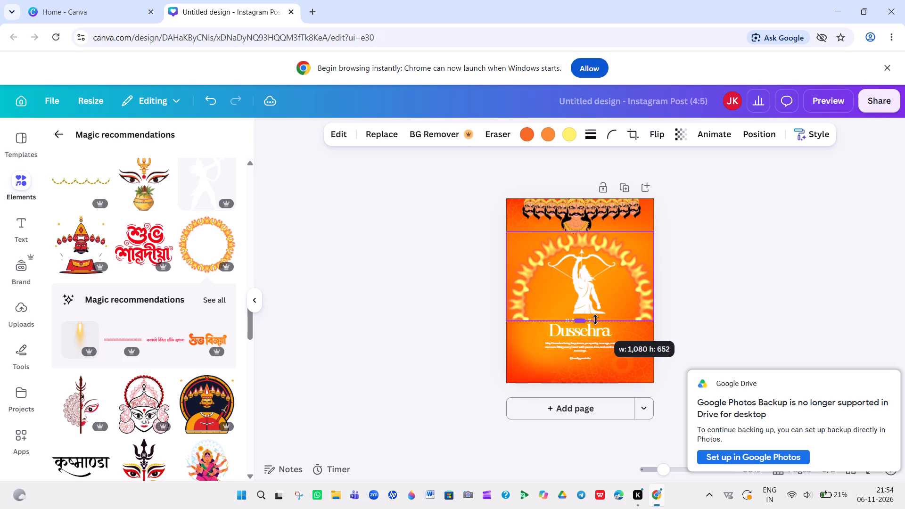
left_click_drag(595, 320, 593, 317)
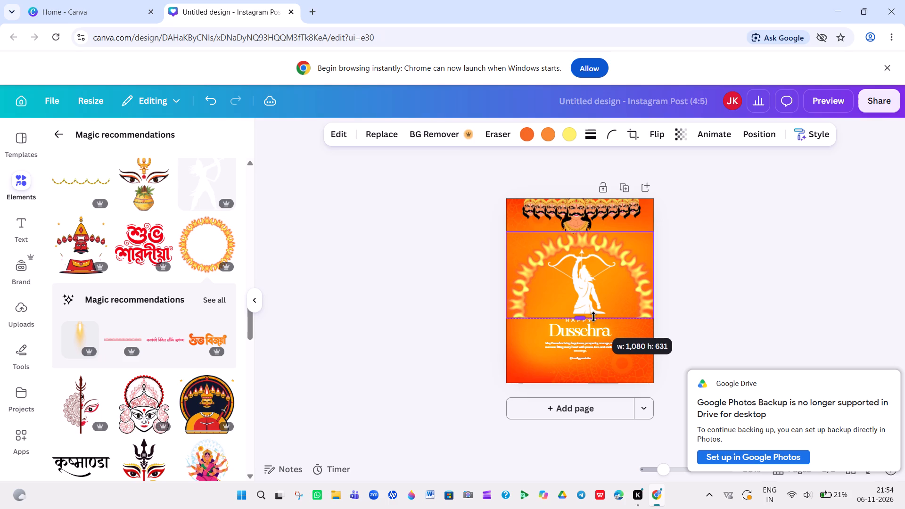
left_click(424, 359)
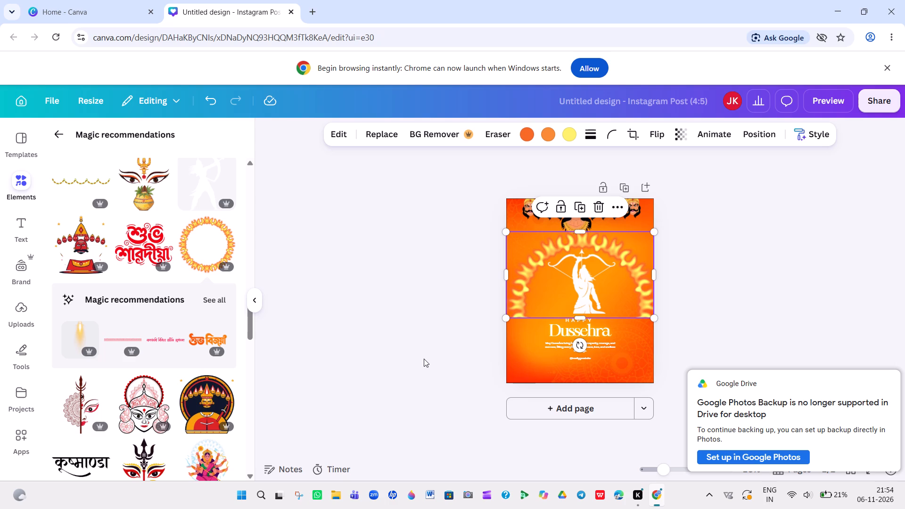
Trim the lower edge of the cropped floral frame up to the archer's feet, just above the HAPPY text.
left_click(547, 312)
left_click(578, 315)
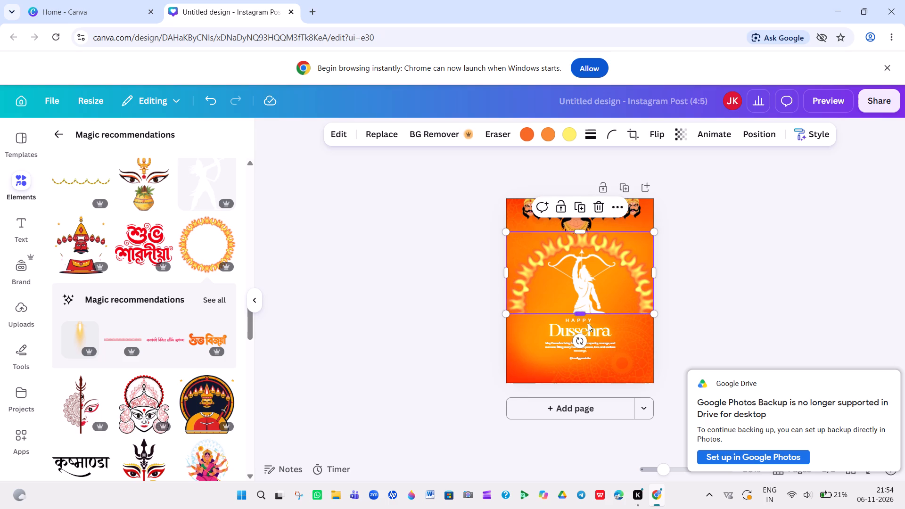
left_click(451, 375)
left_click(544, 247)
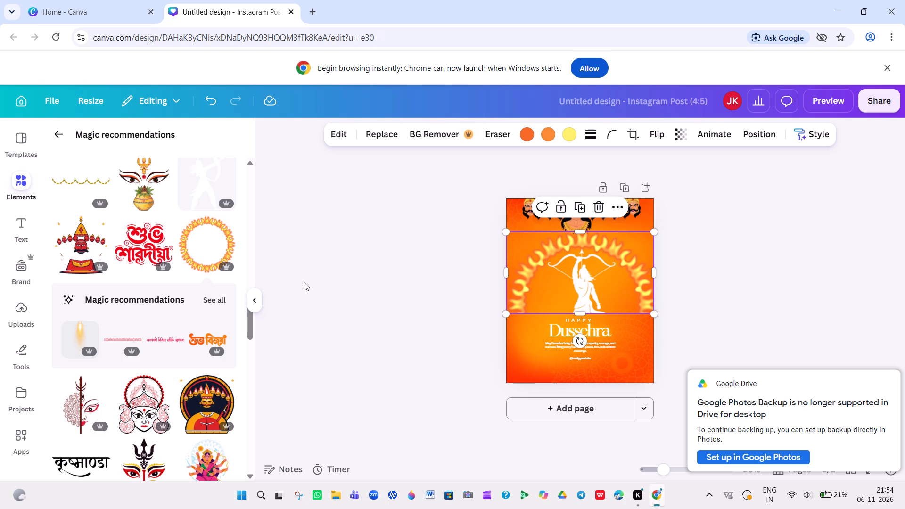
Look through the remaining recommended graphics for another festive decoration to add to the post.
scroll(129, 365, "down", 3)
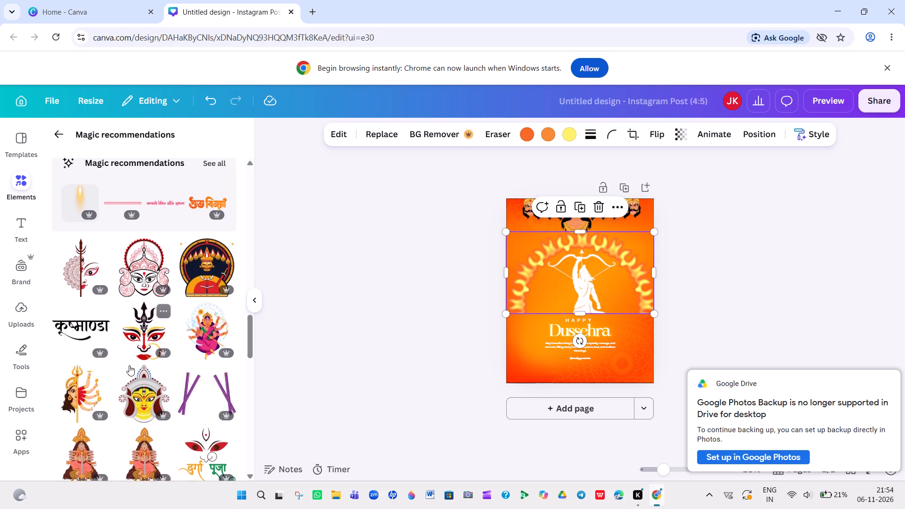
scroll(129, 365, "down", 3)
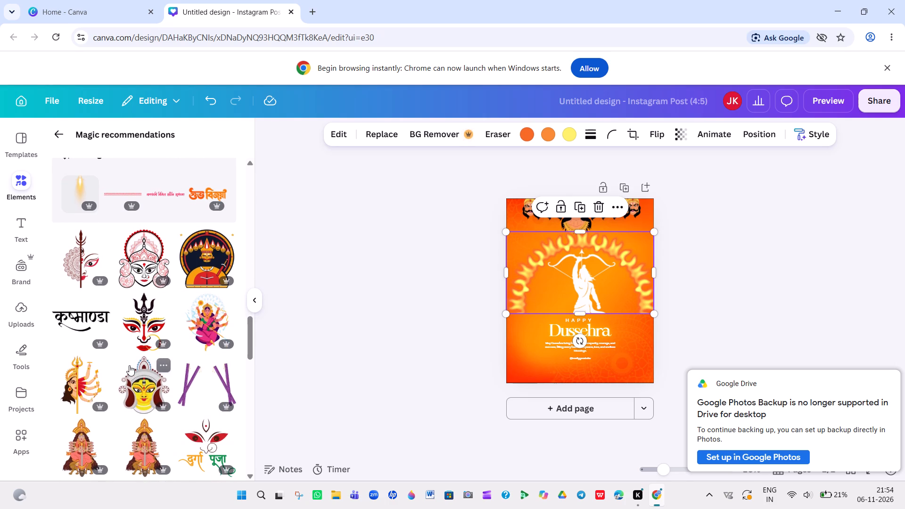
scroll(129, 365, "down", 2)
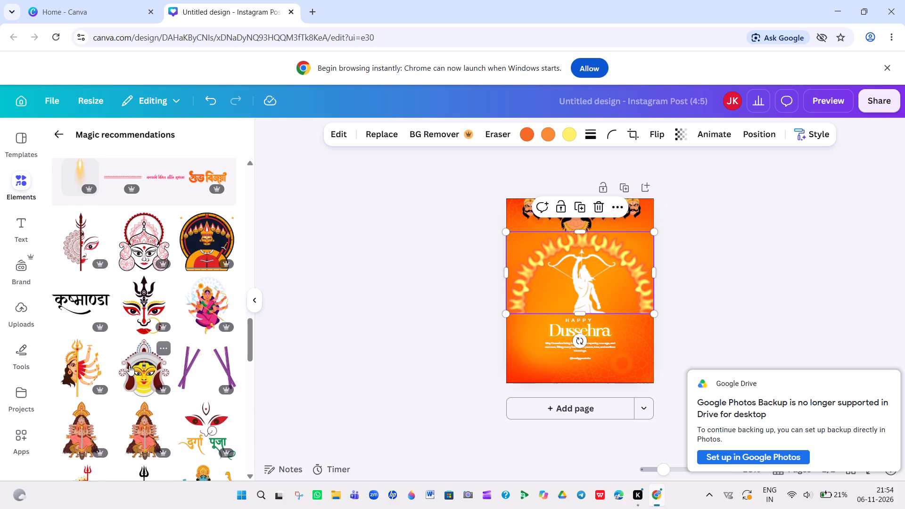
scroll(129, 365, "down", 4)
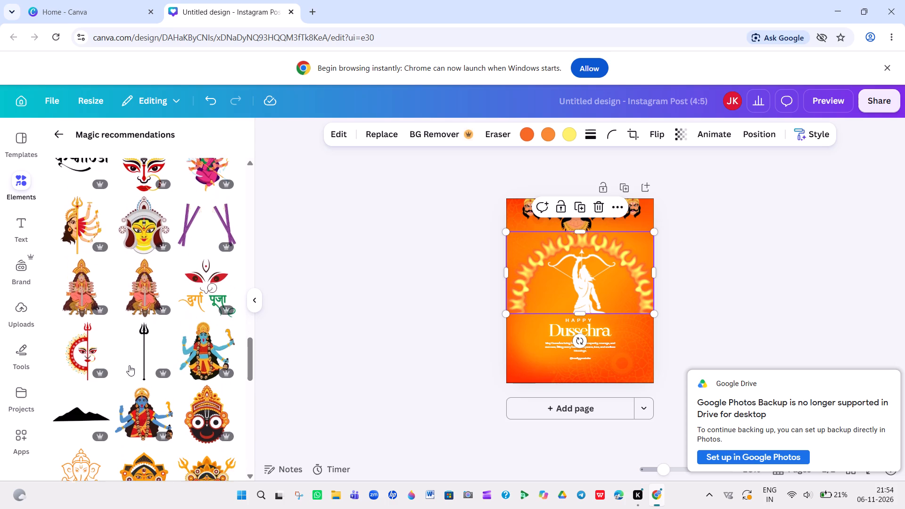
scroll(129, 365, "down", 5)
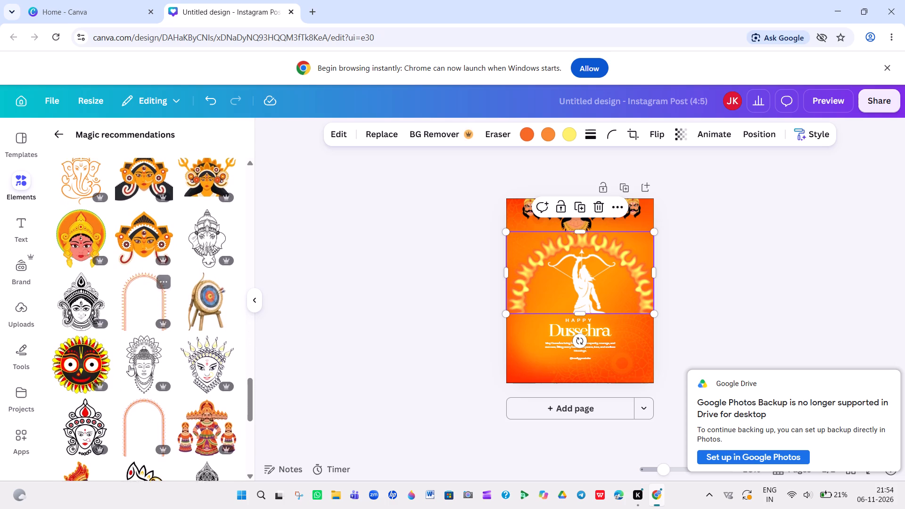
scroll(129, 365, "down", 2)
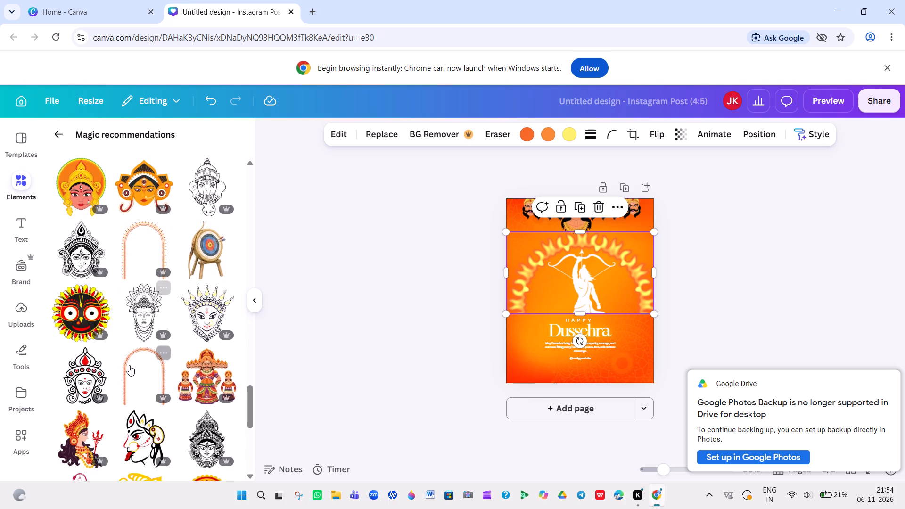
scroll(129, 365, "down", 5)
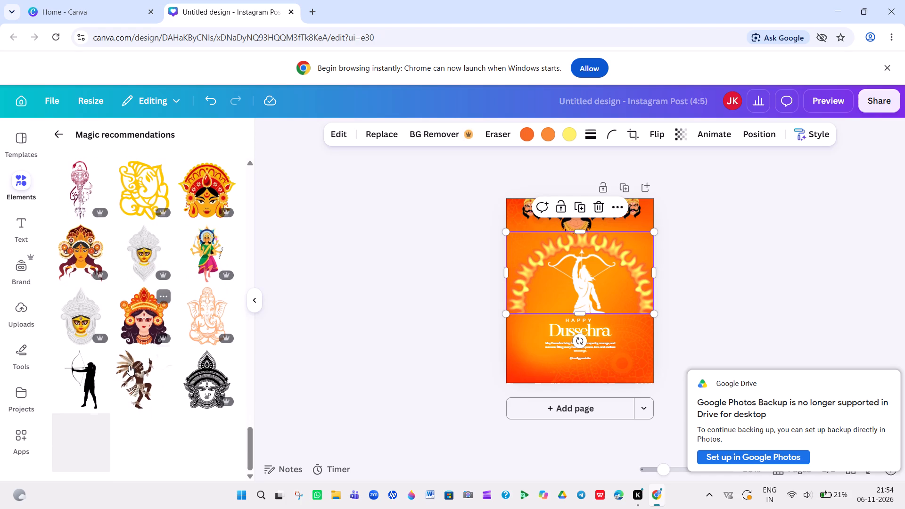
scroll(129, 365, "down", 6)
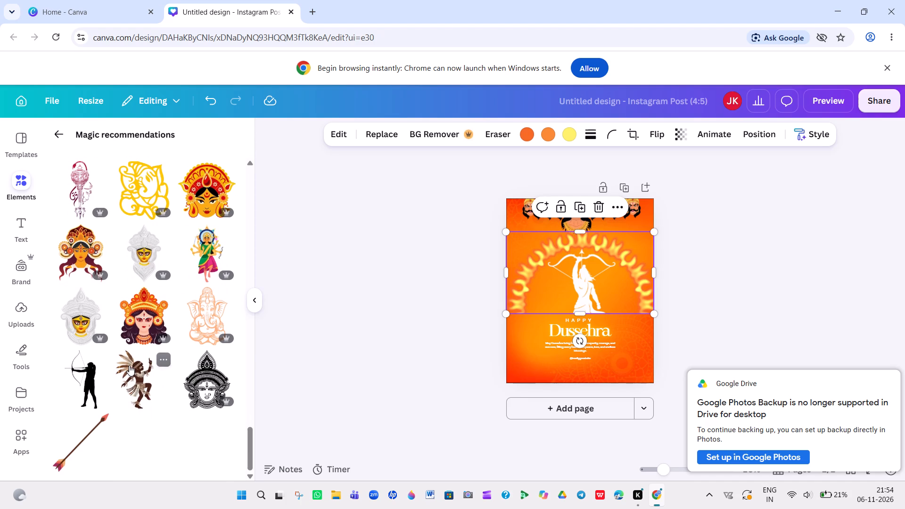
Go back through the recommended graphics to find the single hanging diya lamp.
scroll(129, 365, "up", 3)
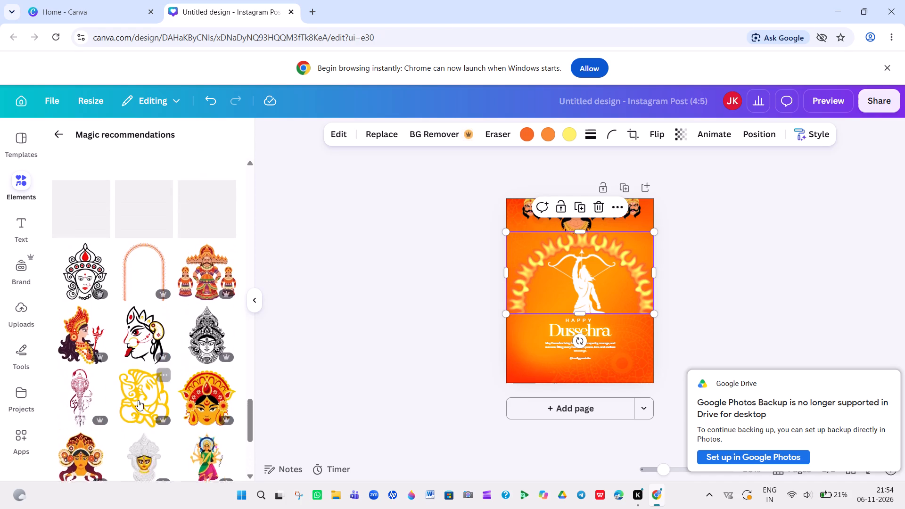
scroll(138, 400, "up", 3)
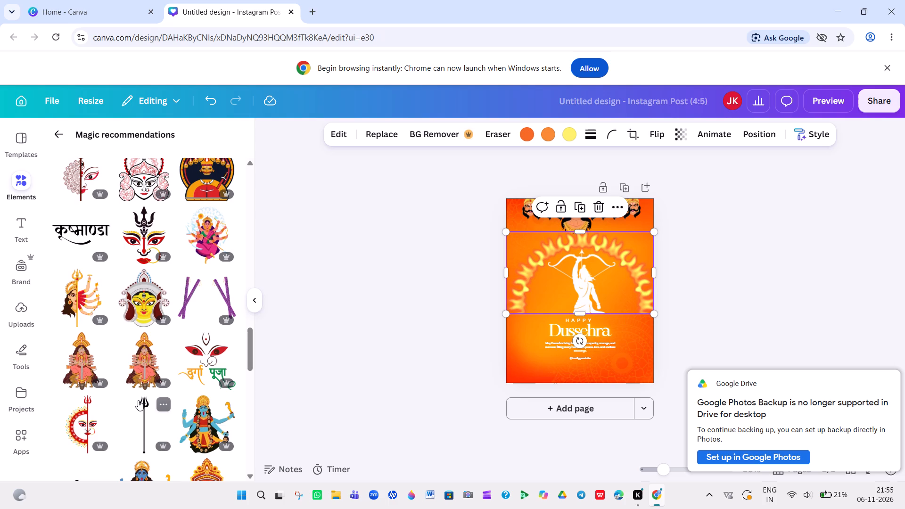
scroll(138, 400, "up", 2)
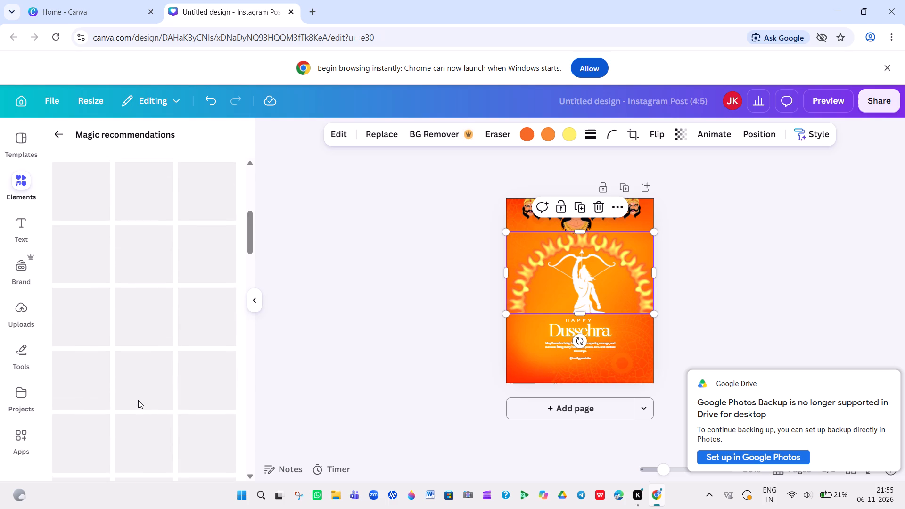
scroll(138, 400, "up", 2)
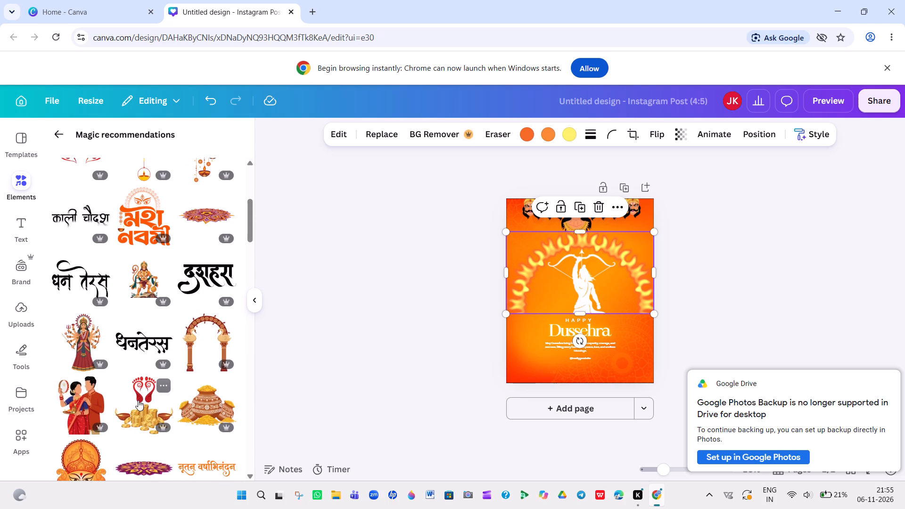
scroll(138, 400, "down", 2)
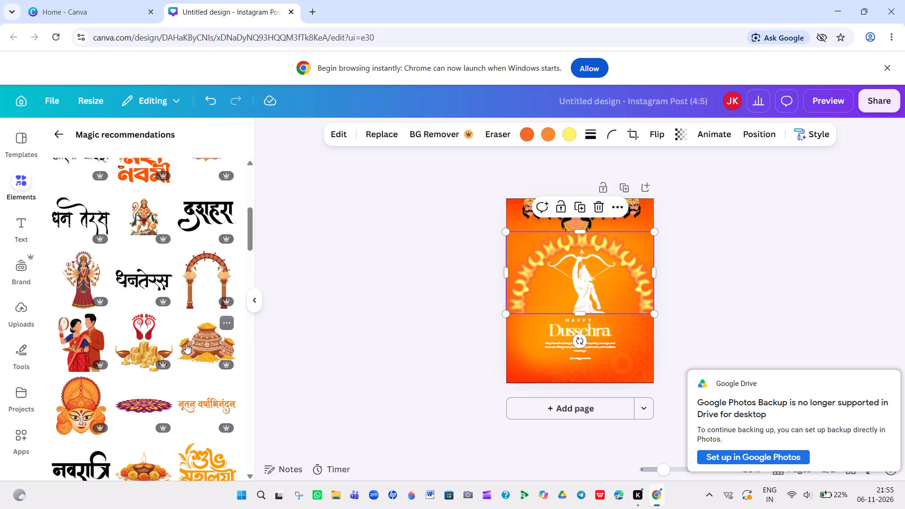
scroll(186, 344, "up", 2)
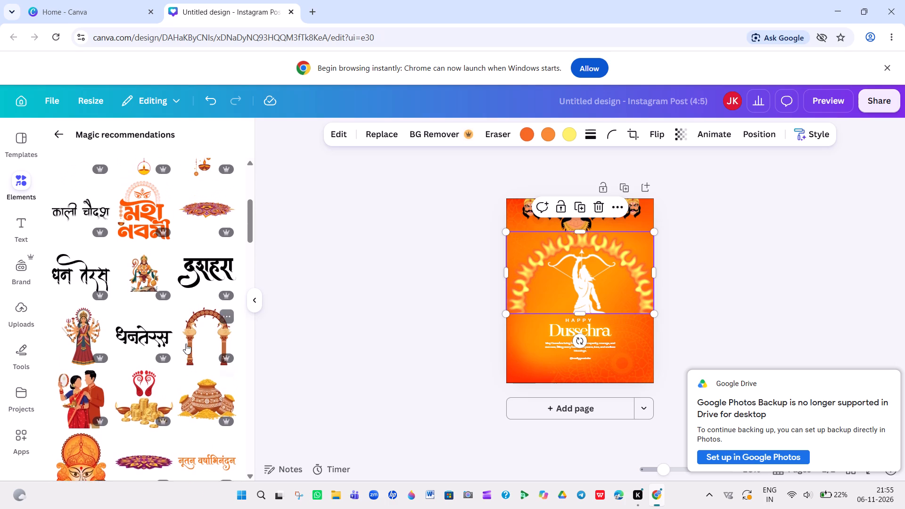
scroll(186, 344, "up", 2)
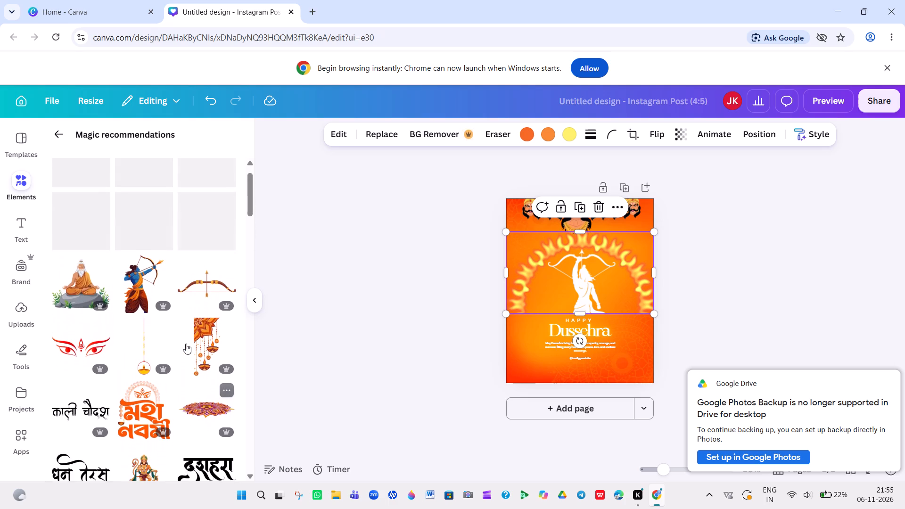
scroll(186, 344, "up", 1)
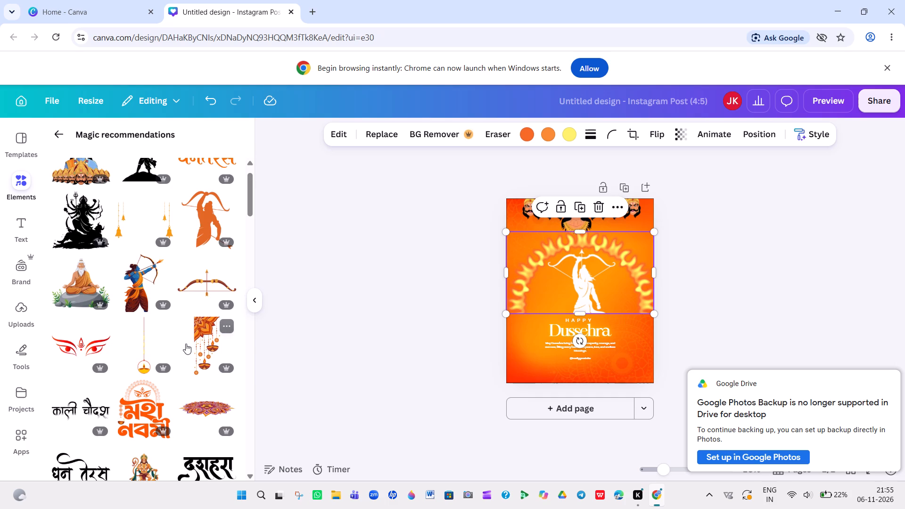
Add the single hanging diya lamp to the post and duplicate it.
left_click(140, 356)
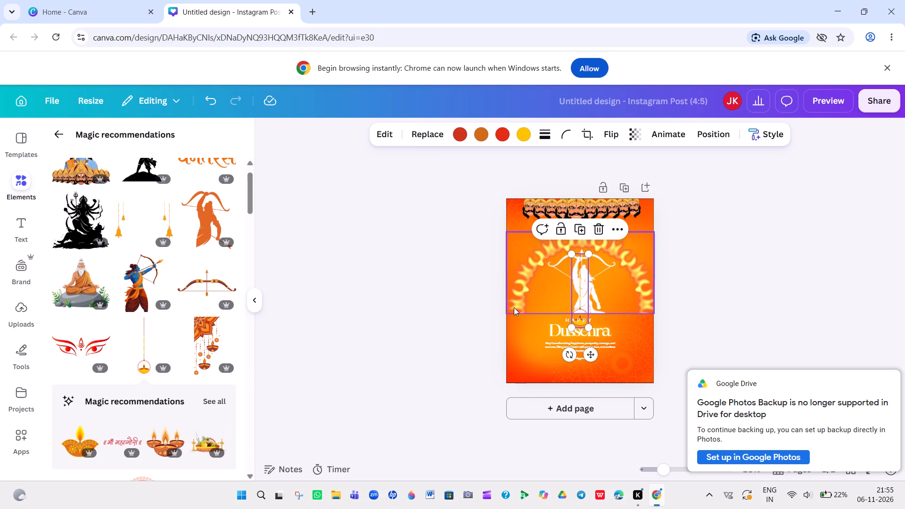
left_click(581, 231)
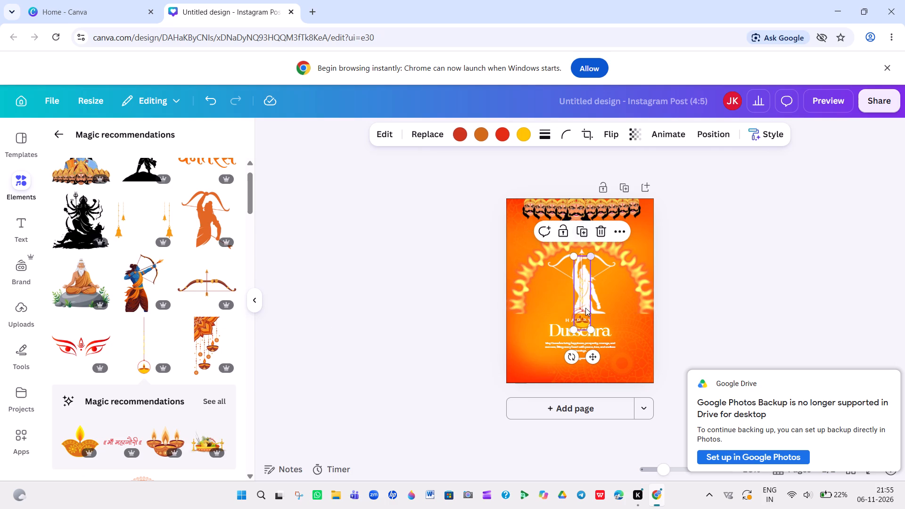
Move the duplicated hanging diya to the post's lower-left corner, with its lamp resting at the bottom edge.
left_click_drag(581, 311, 531, 335)
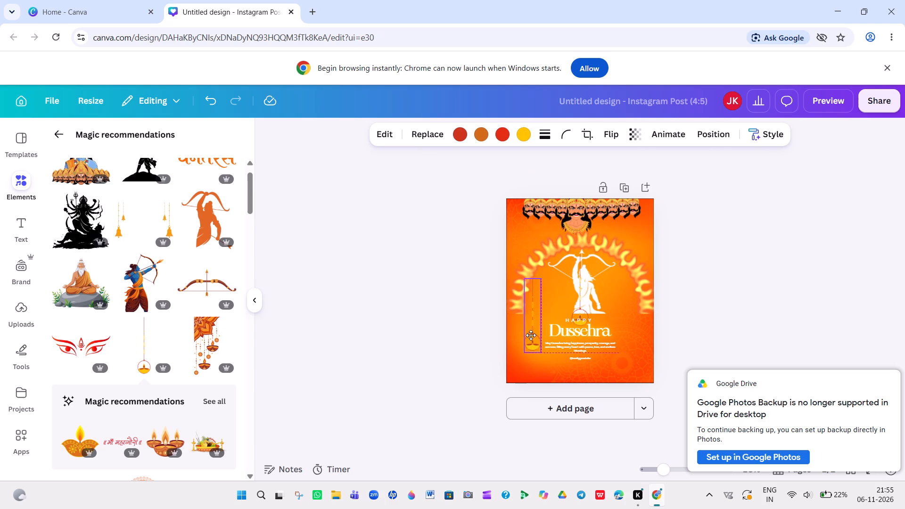
left_click_drag(531, 335, 523, 396)
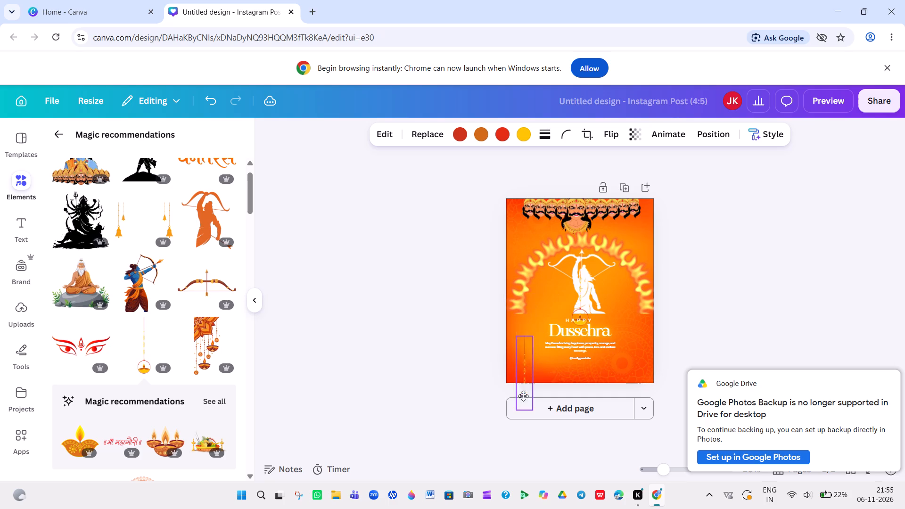
left_click_drag(523, 396, 534, 376)
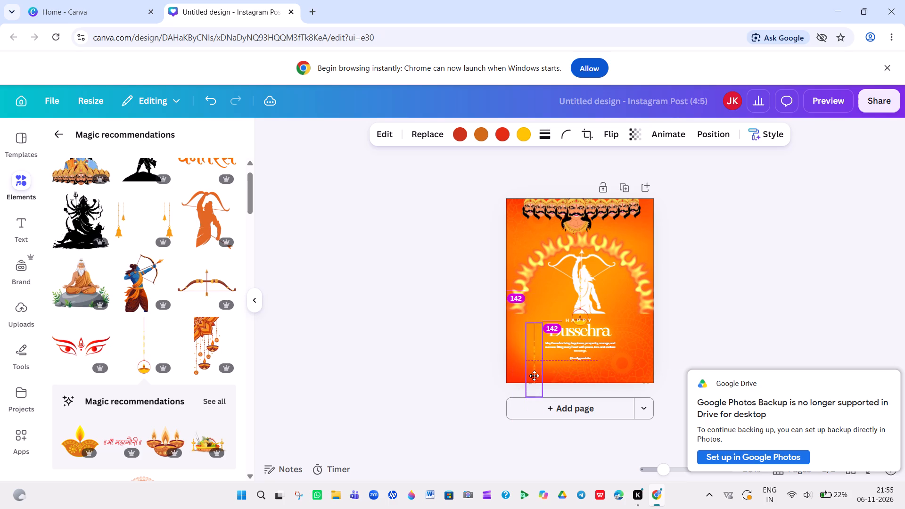
left_click_drag(534, 376, 526, 357)
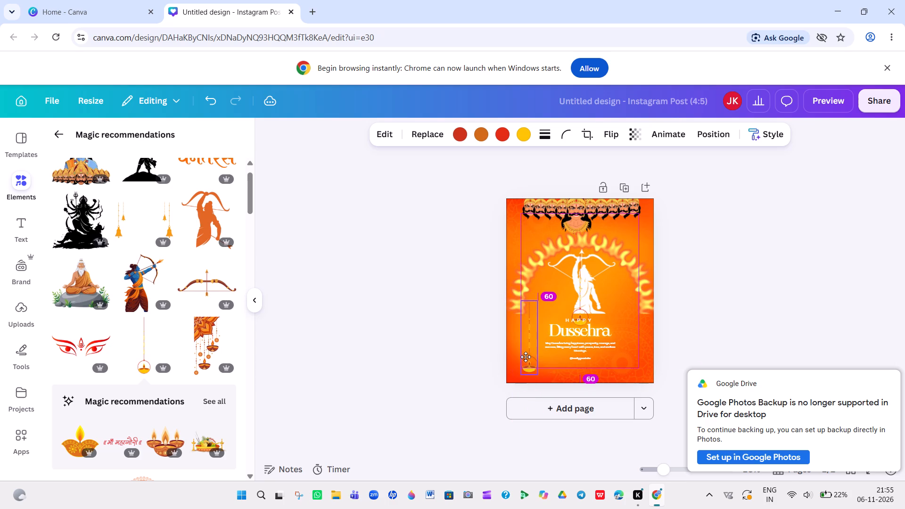
left_click_drag(526, 357, 513, 356)
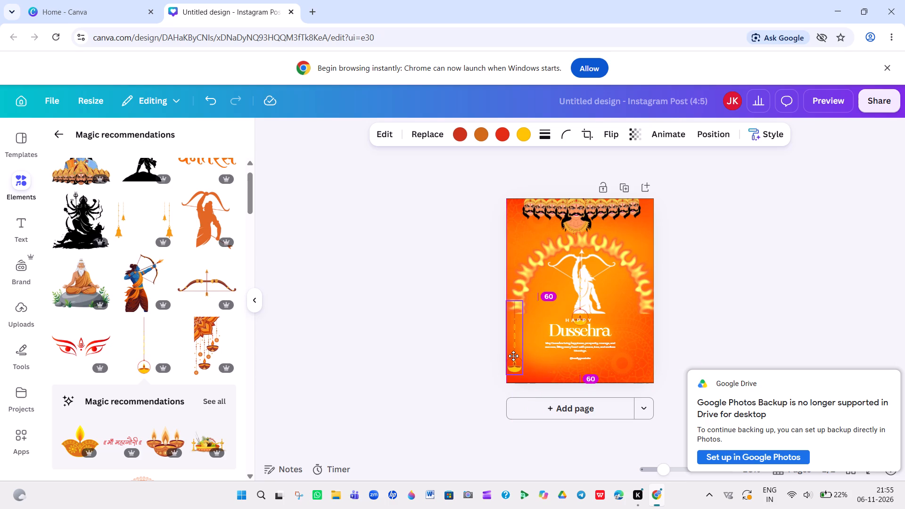
left_click_drag(513, 356, 526, 362)
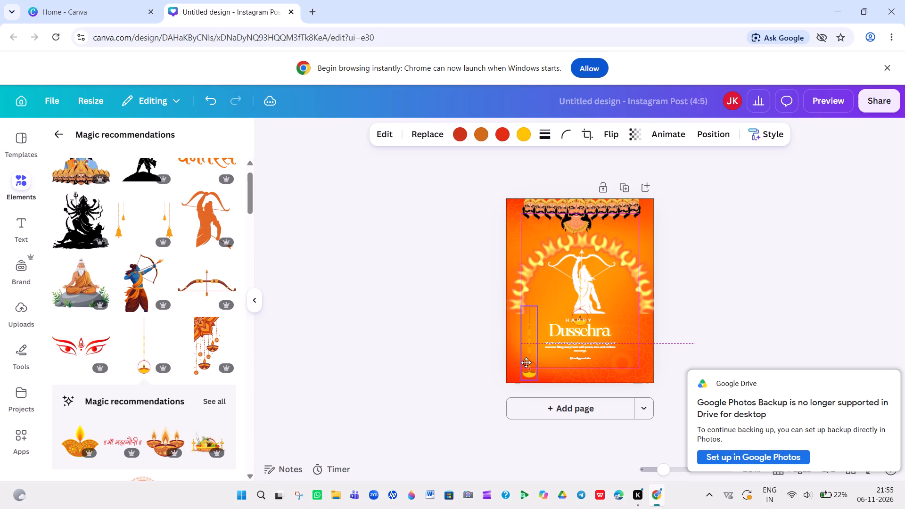
left_click_drag(526, 362, 522, 355)
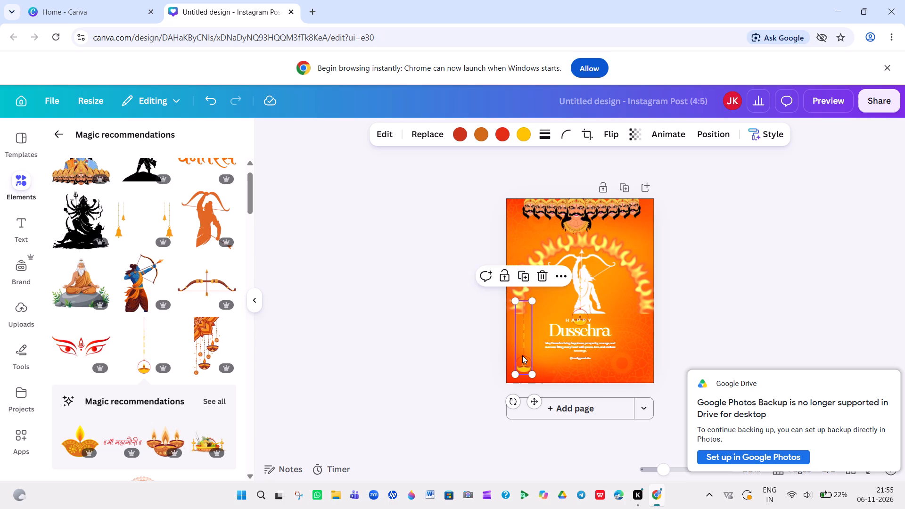
left_click(522, 355)
left_click_drag(523, 340, 522, 349)
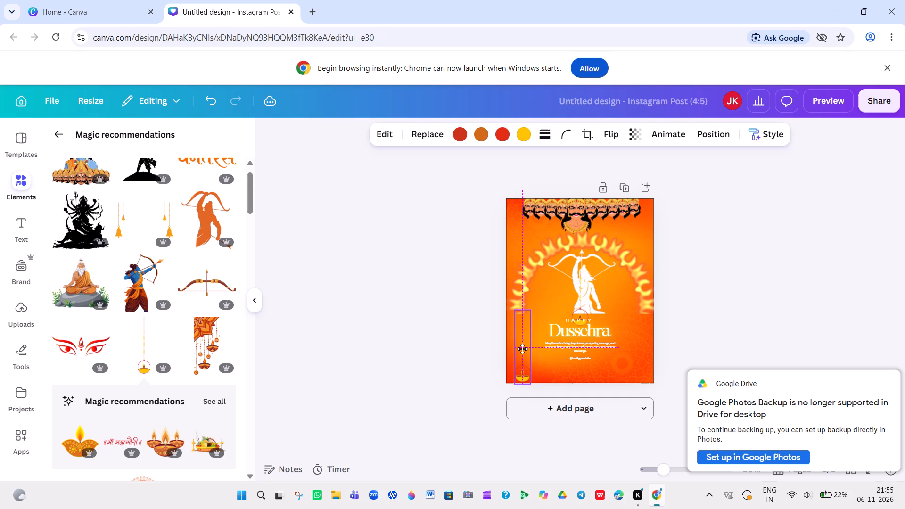
left_click_drag(522, 349, 522, 347)
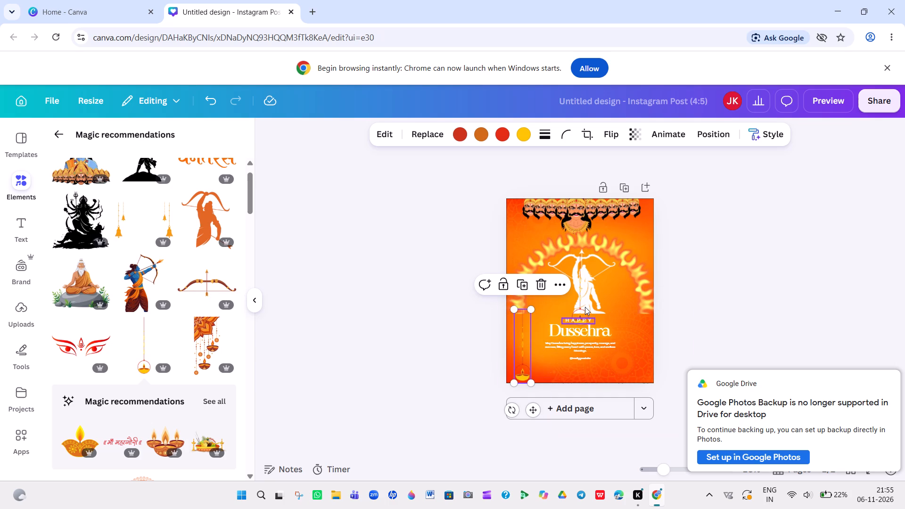
Move the selected hanging diya to the post's lower-right corner, opposite the one in the lower-left corner.
left_click_drag(585, 307, 641, 356)
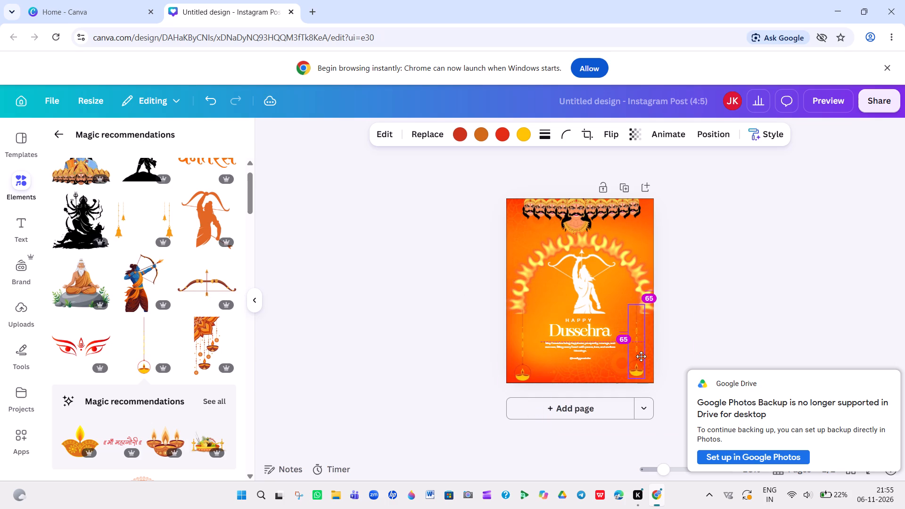
left_click_drag(641, 356, 637, 357)
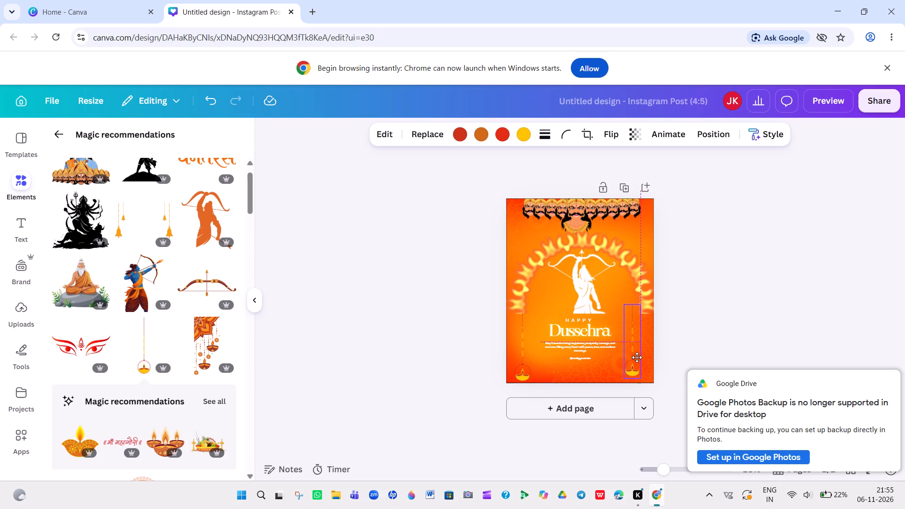
left_click_drag(637, 357, 645, 361)
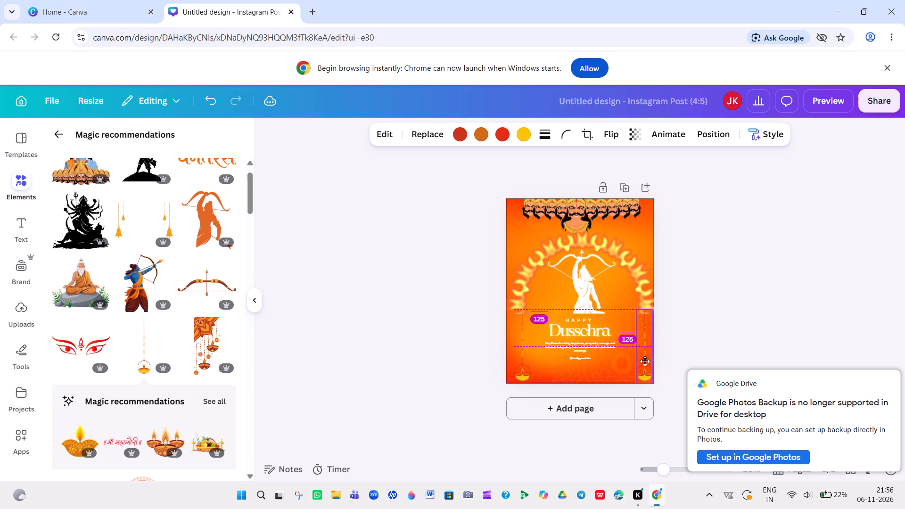
left_click_drag(645, 361, 642, 360)
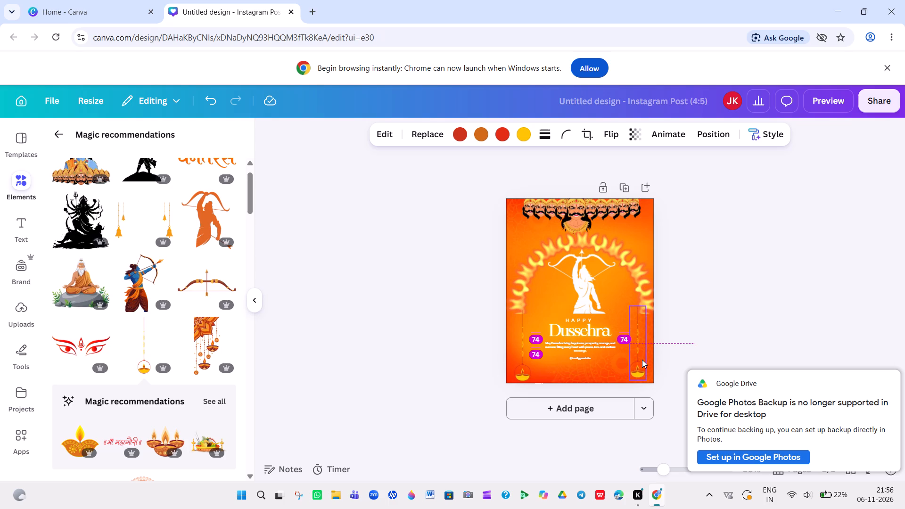
Resize the lower-right hanging diya to about 109 wide by 484 high, aligning its top with the base of the floral arch.
left_click_drag(644, 306, 652, 304)
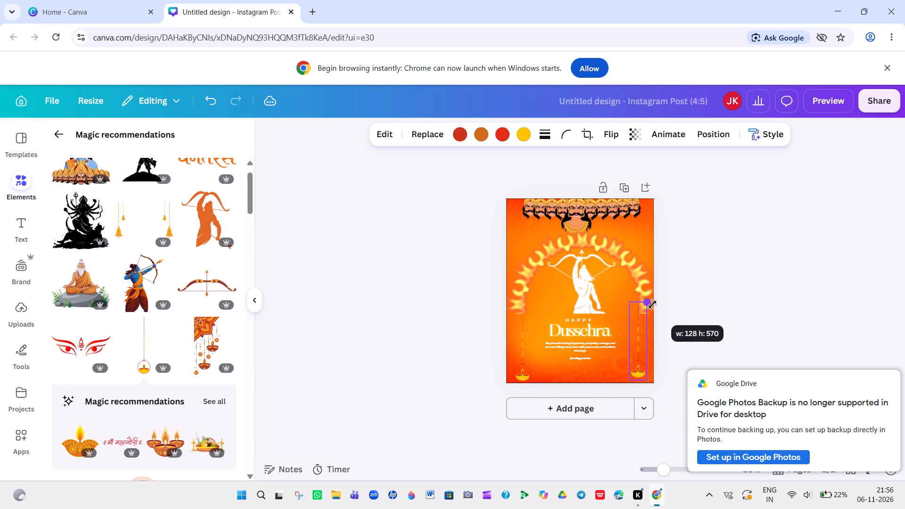
left_click_drag(652, 304, 648, 312)
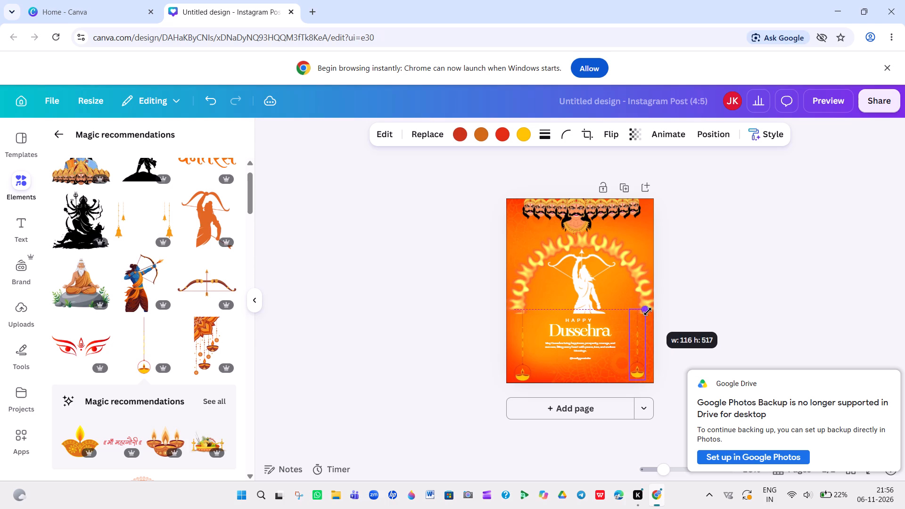
left_click(641, 316)
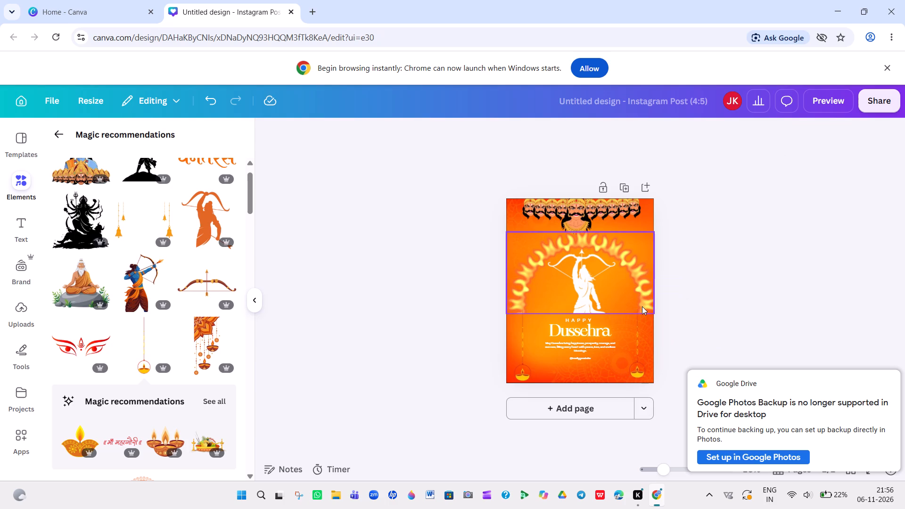
left_click(635, 337)
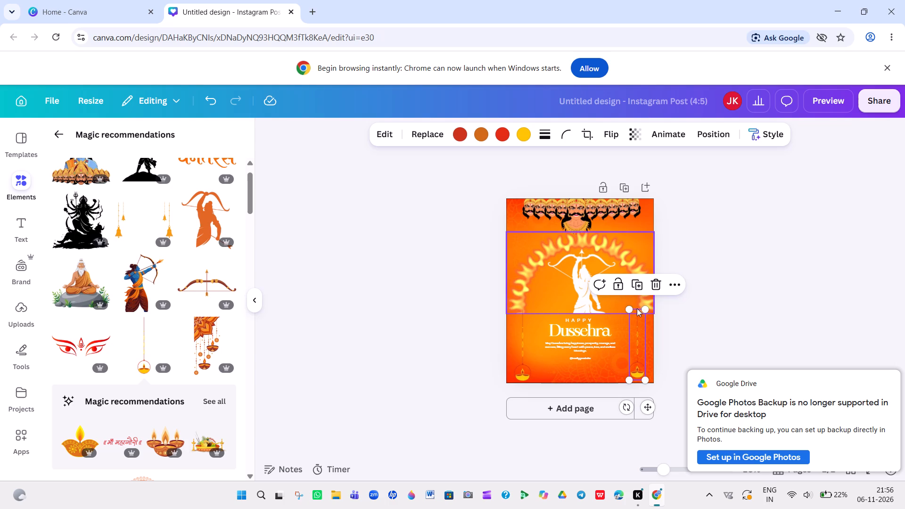
left_click(637, 308)
left_click(637, 308)
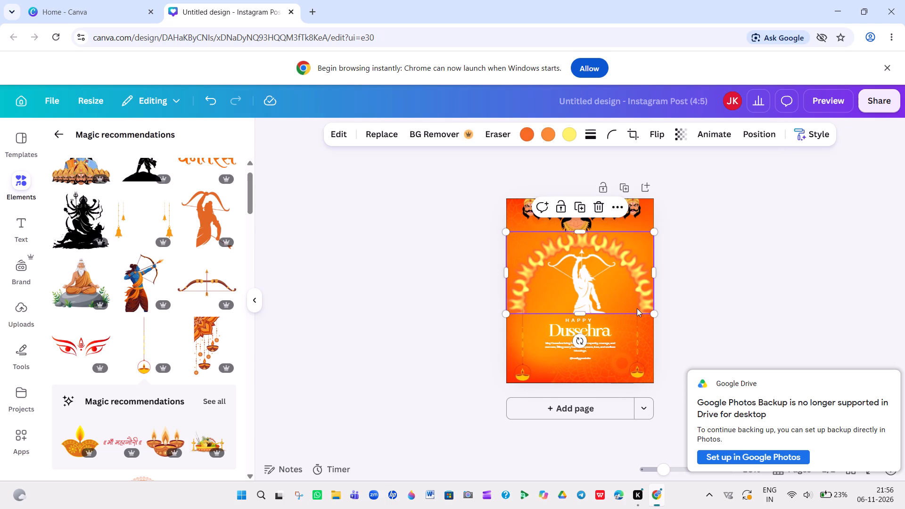
left_click(642, 320)
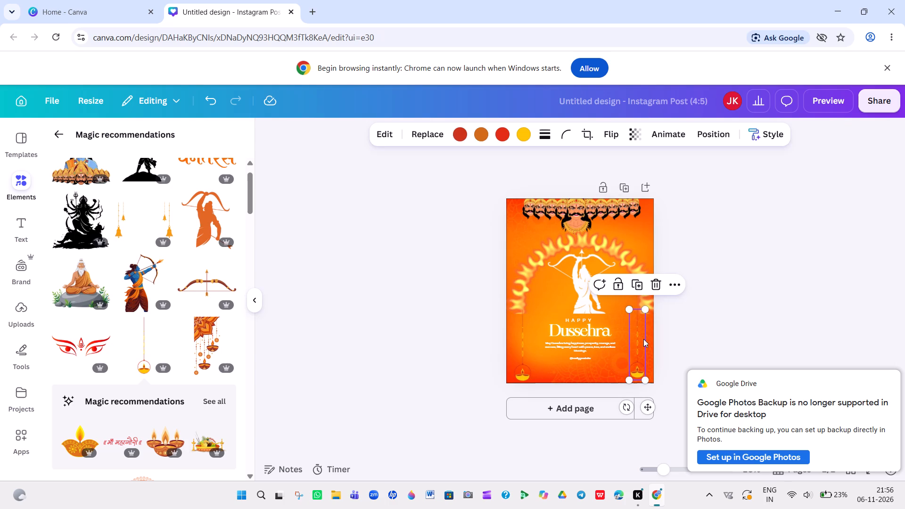
left_click_drag(634, 305, 642, 357)
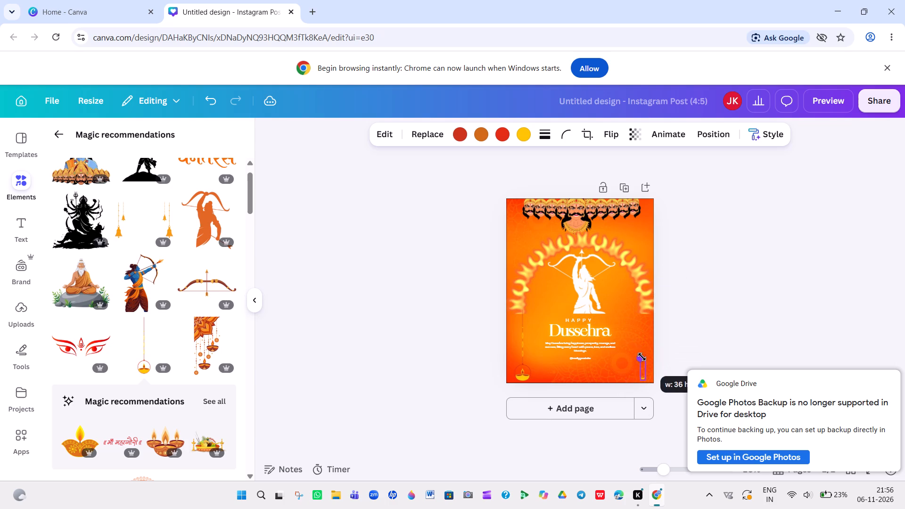
left_click_drag(642, 357, 632, 312)
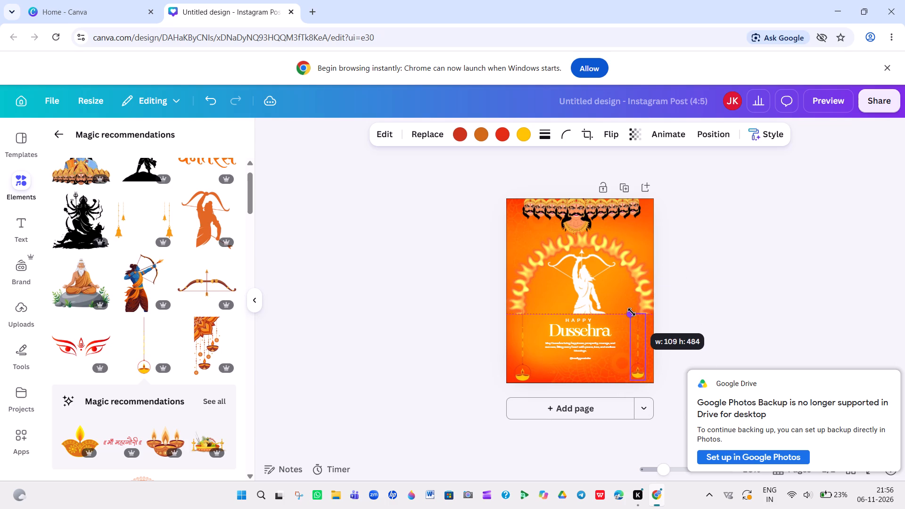
left_click_drag(632, 312, 632, 312)
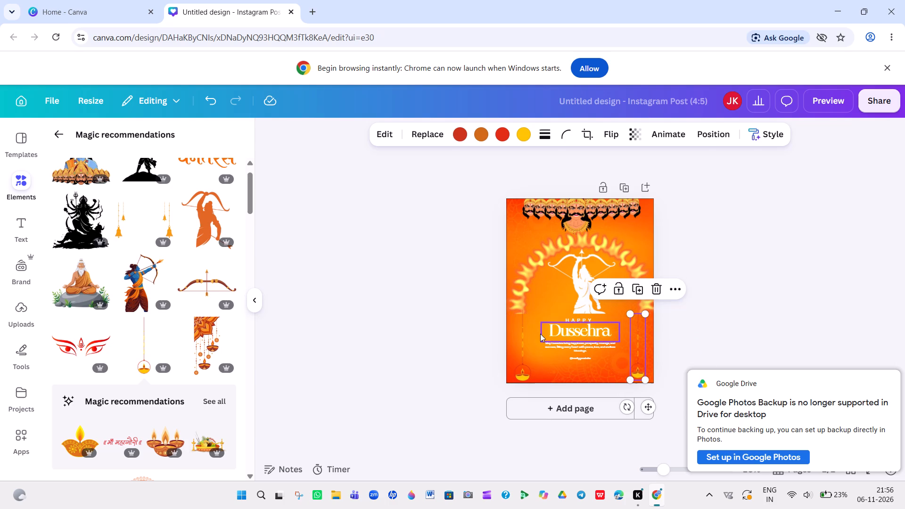
Enlarge the lower-right hanging diya slightly so its lamp reaches the post's bottom edge.
left_click(540, 334)
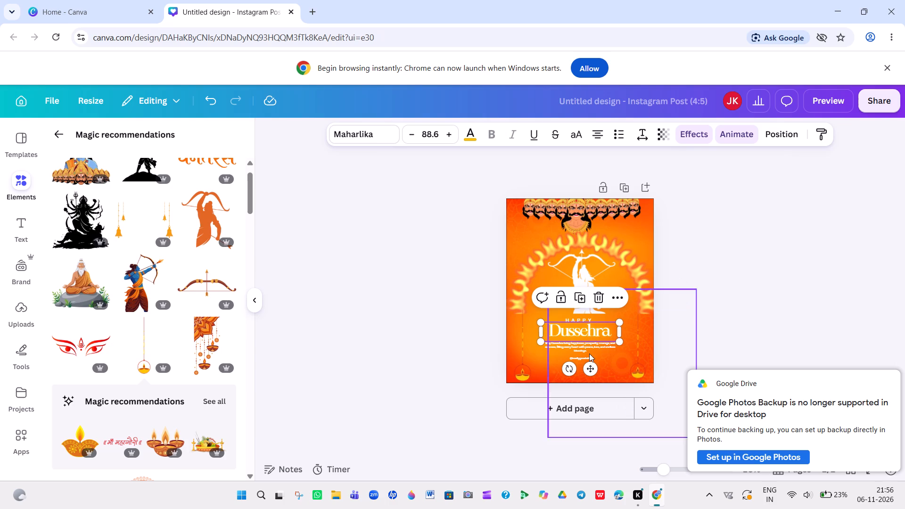
double_click(644, 354)
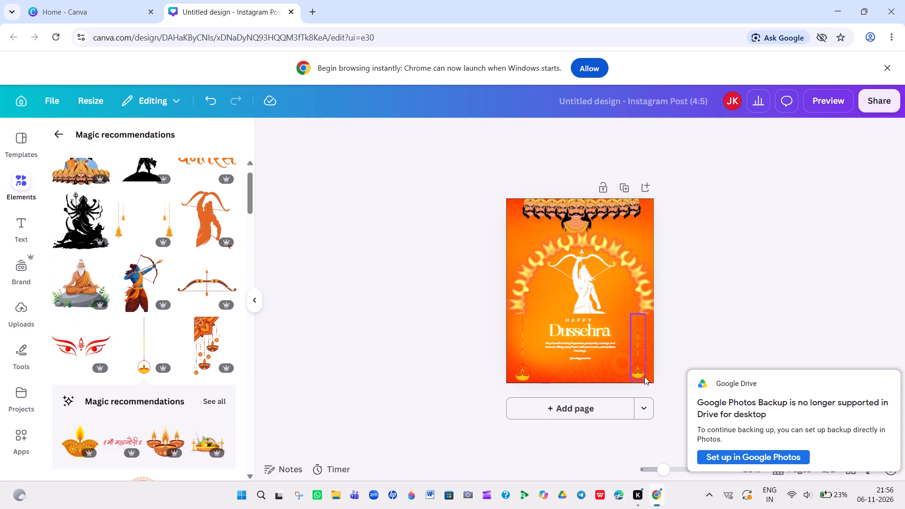
left_click(643, 377)
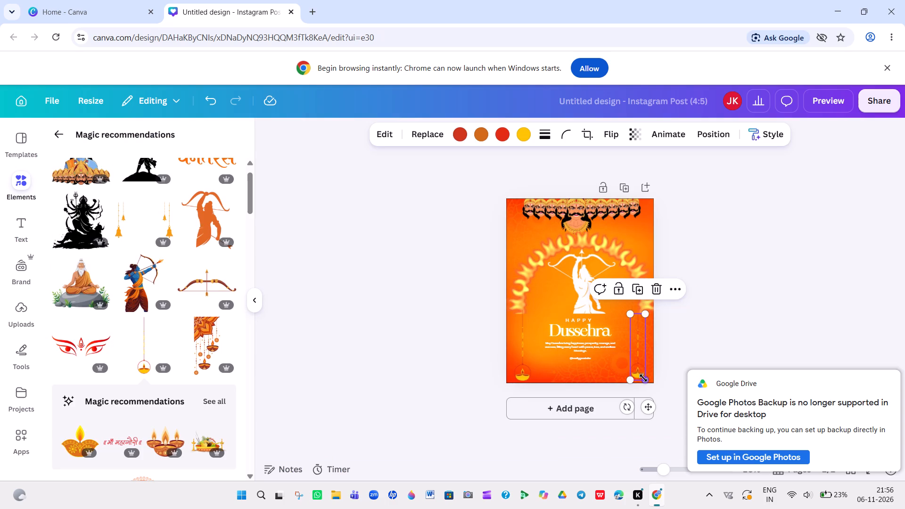
left_click_drag(643, 378, 647, 379)
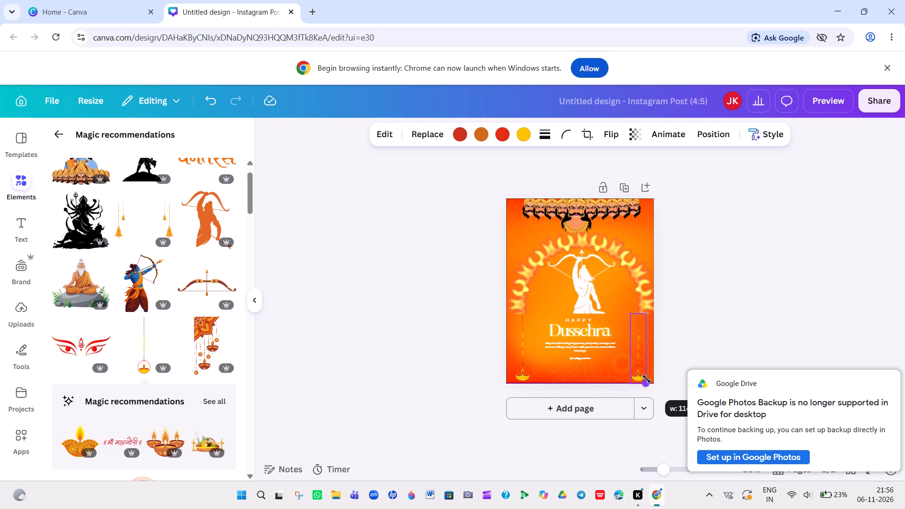
left_click_drag(647, 379, 654, 359)
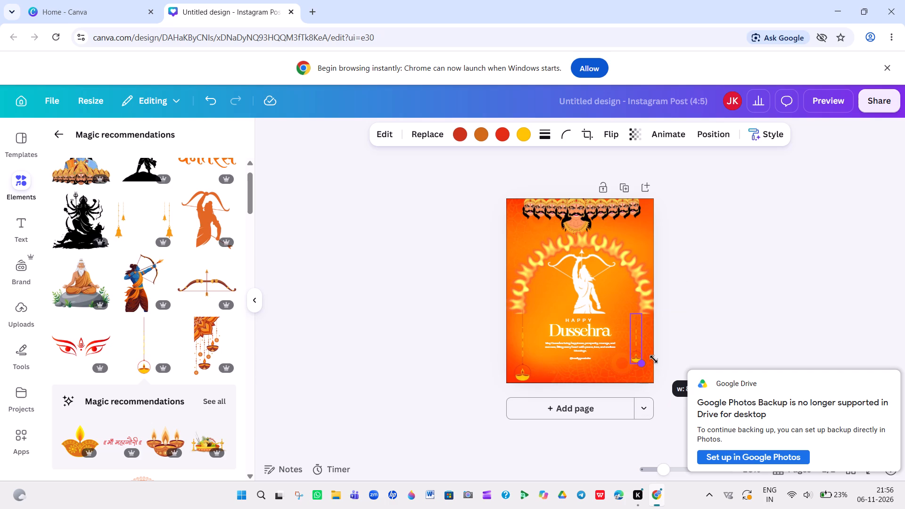
left_click_drag(654, 359, 654, 376)
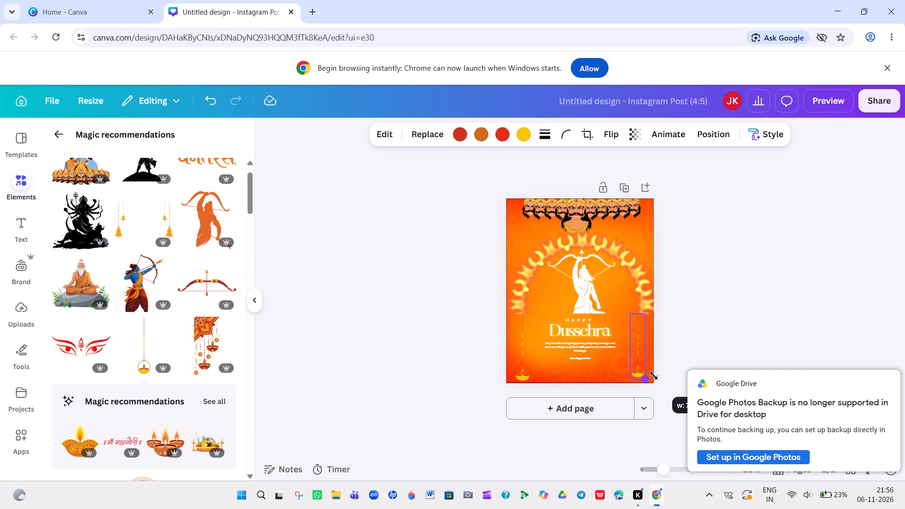
left_click_drag(654, 376, 654, 377)
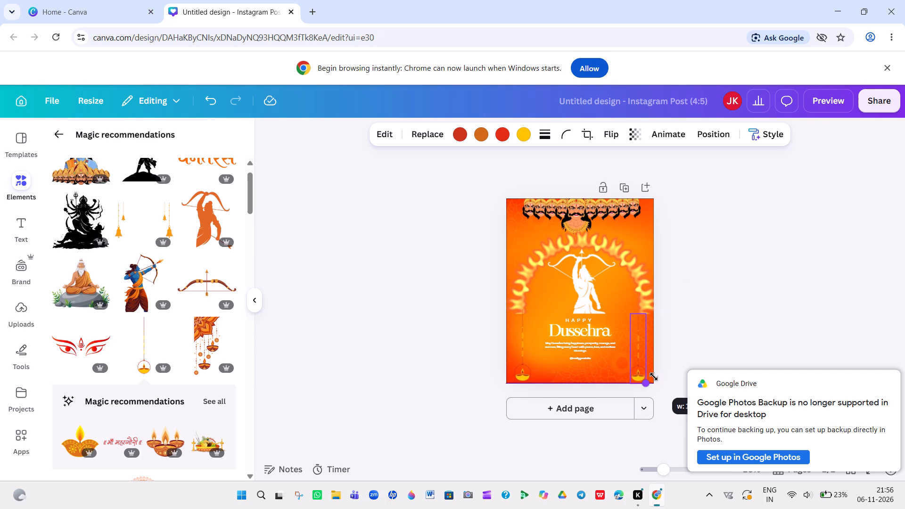
left_click_drag(654, 377, 657, 378)
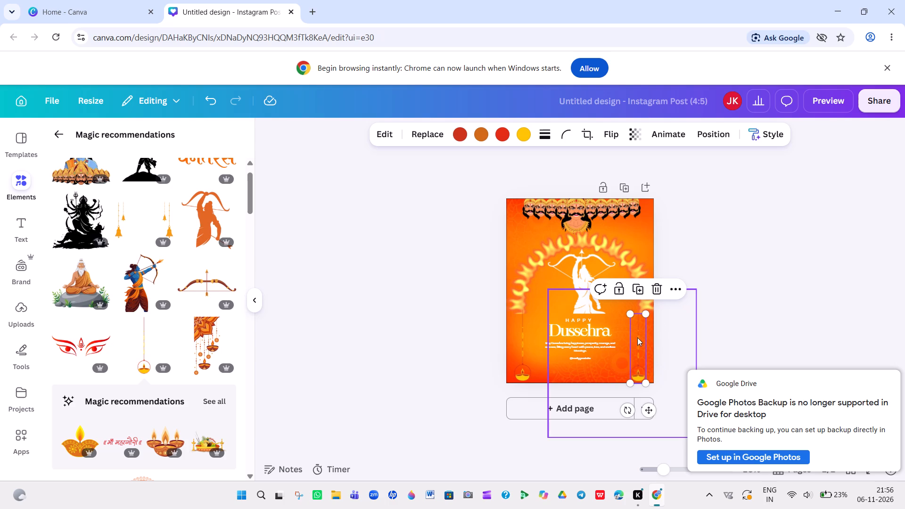
Crop the hanging chain and ring off the lower-right diya in Freeform, keeping only the lit lamp, and dismiss the Google Drive notice.
left_click(637, 338)
triple_click(644, 343)
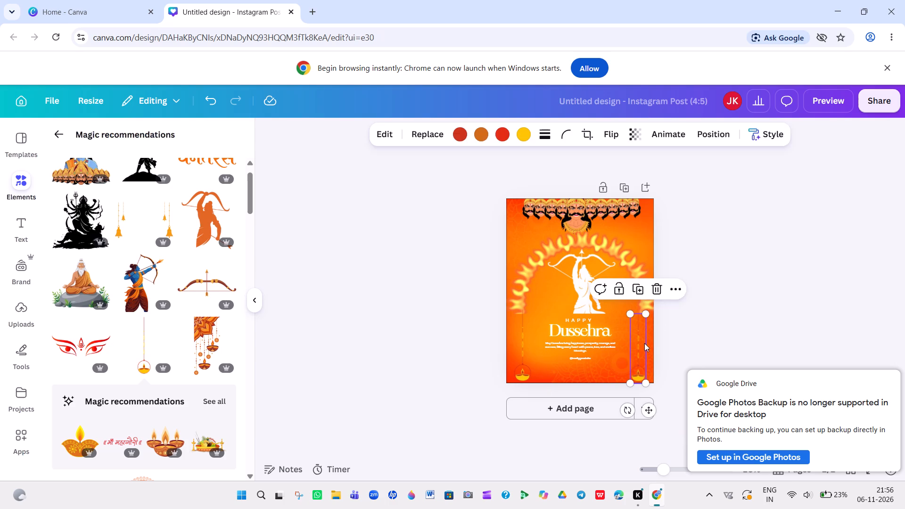
double_click(644, 343)
double_click(644, 343)
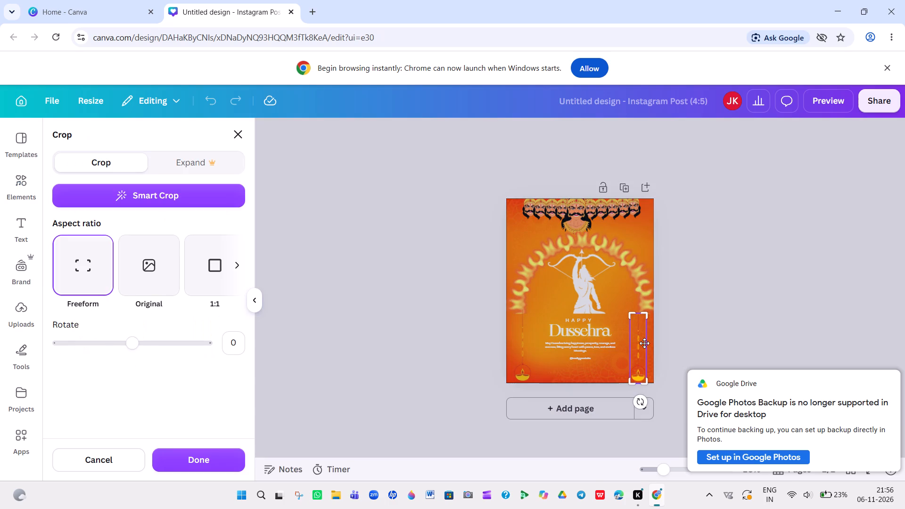
left_click_drag(648, 317, 642, 340)
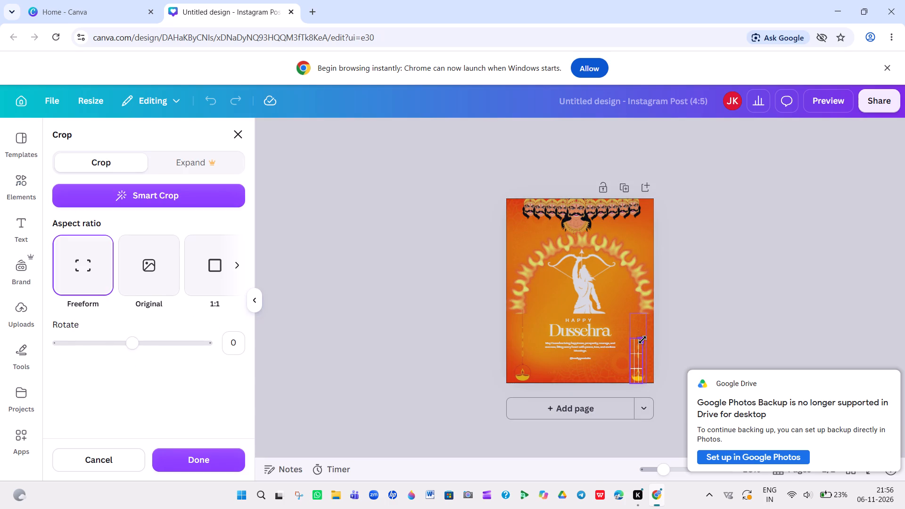
left_click_drag(642, 340, 650, 400)
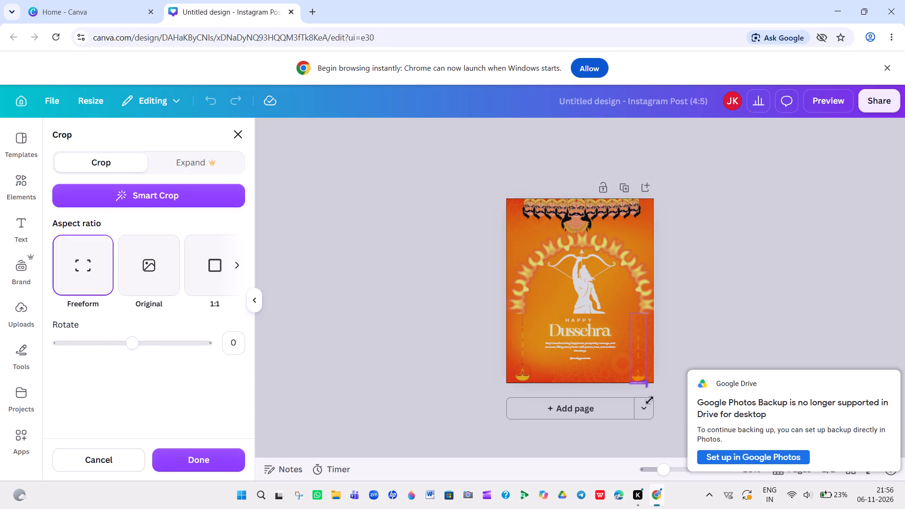
left_click_drag(650, 400, 649, 368)
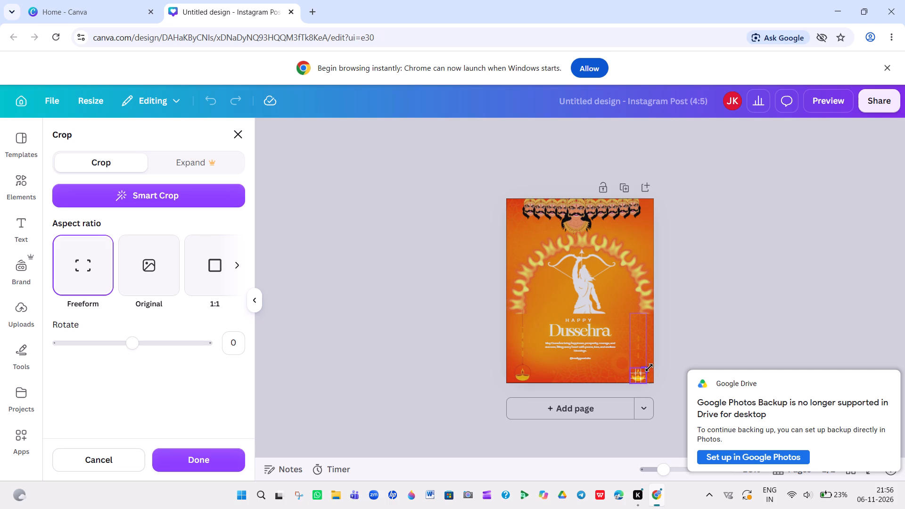
left_click_drag(649, 368, 649, 366)
left_click_drag(649, 366, 649, 364)
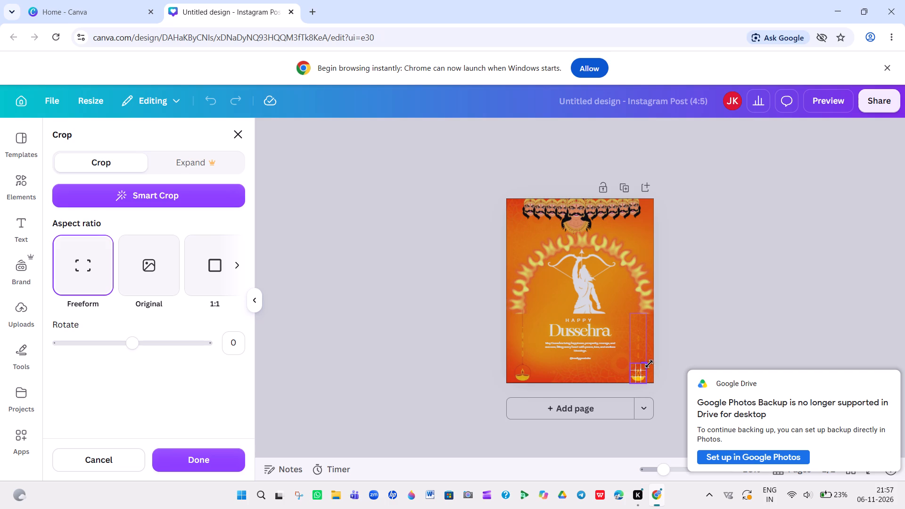
left_click_drag(649, 364, 647, 361)
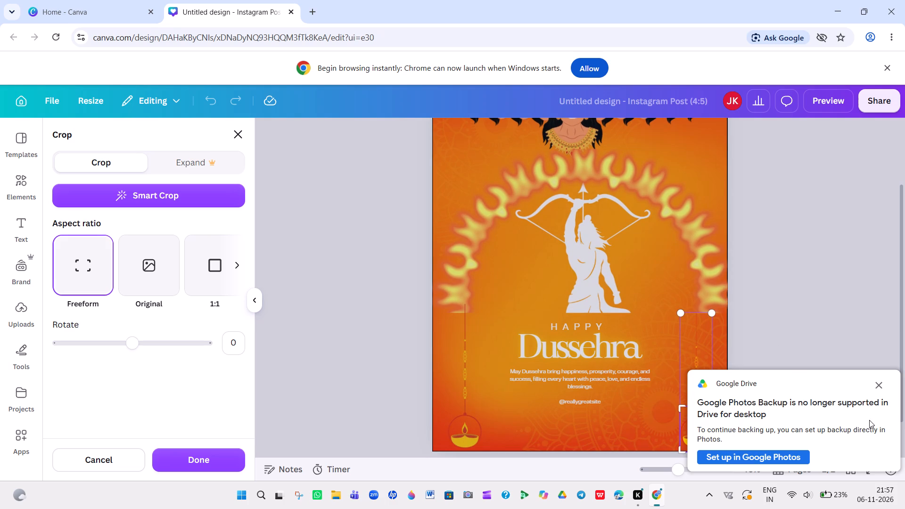
left_click(878, 387)
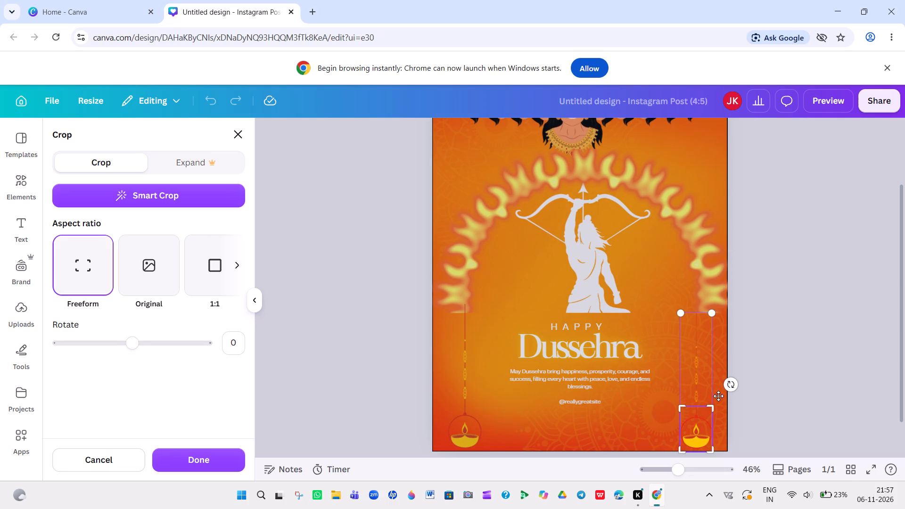
left_click_drag(714, 408, 714, 409)
left_click_drag(714, 409, 714, 416)
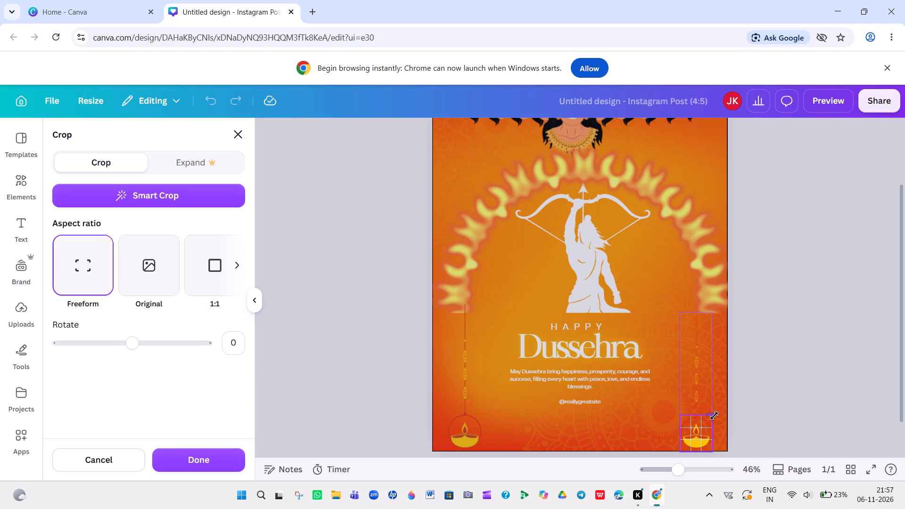
left_click_drag(714, 416, 714, 421)
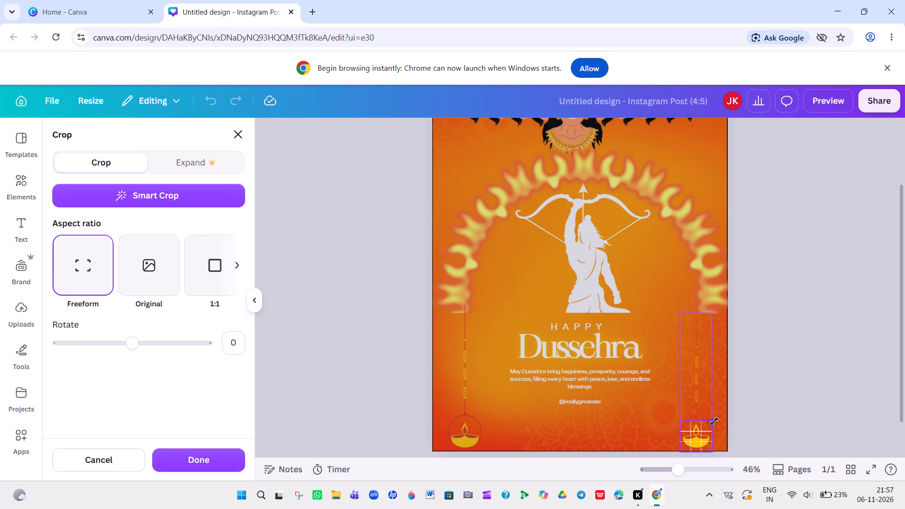
left_click_drag(714, 421, 714, 423)
left_click(615, 400)
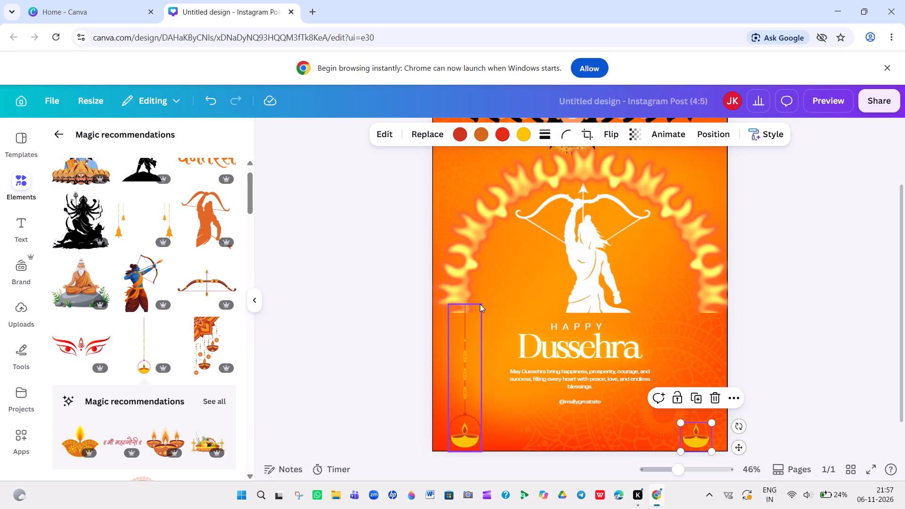
Crop the hanging chain and ring off the lower-left diya in Freeform, keeping only the lit lamp like the one in the opposite corner.
double_click(472, 327)
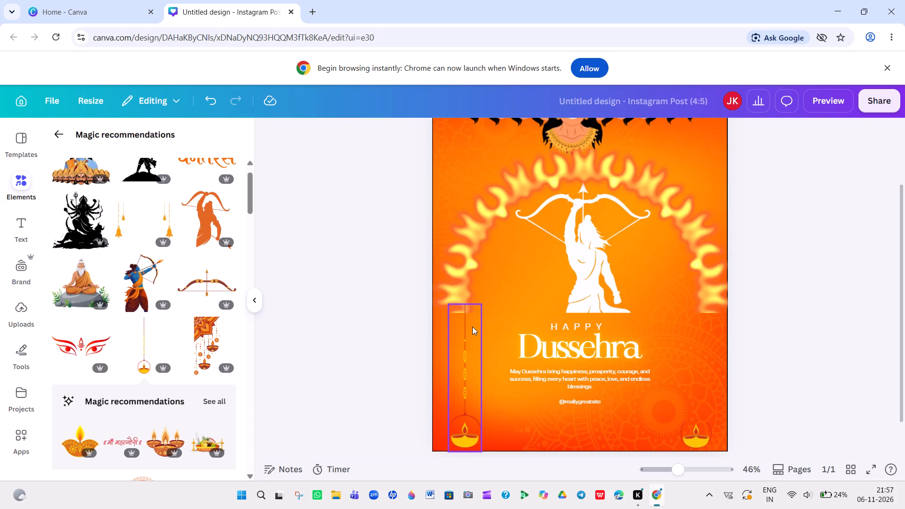
double_click(472, 327)
double_click(476, 319)
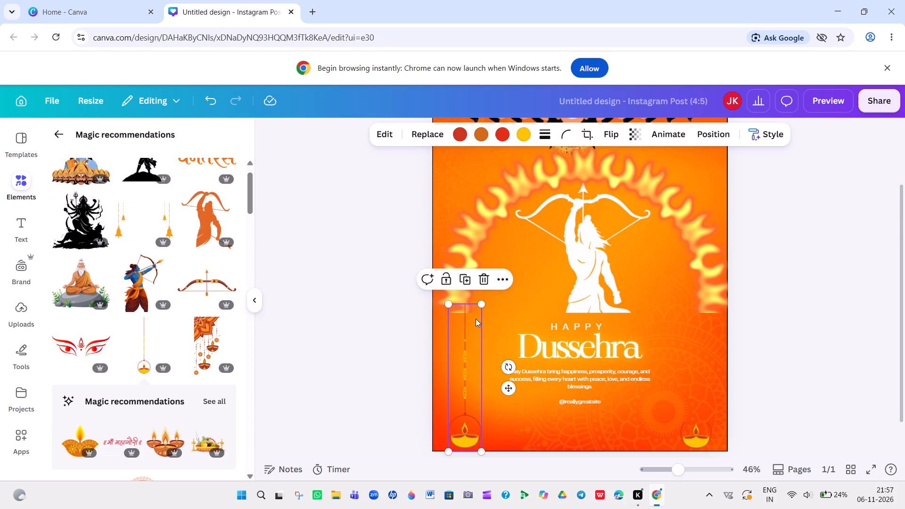
double_click(476, 318)
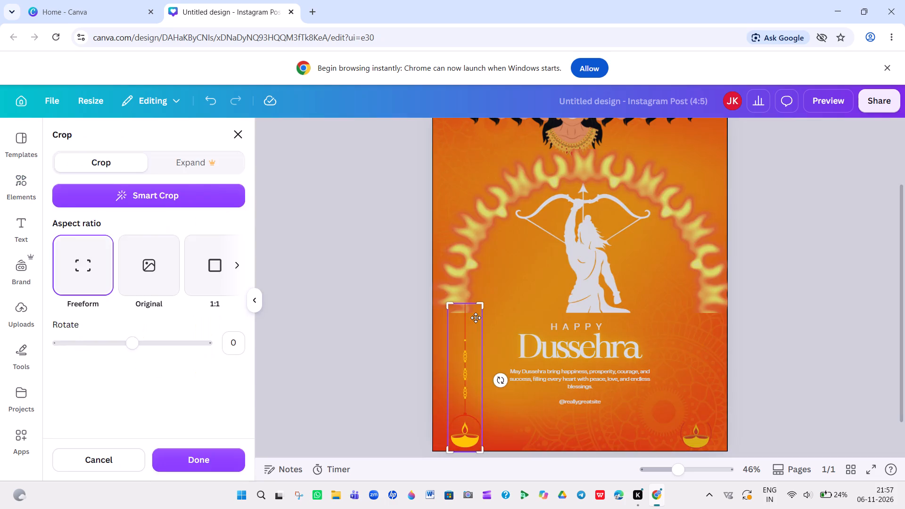
triple_click(476, 318)
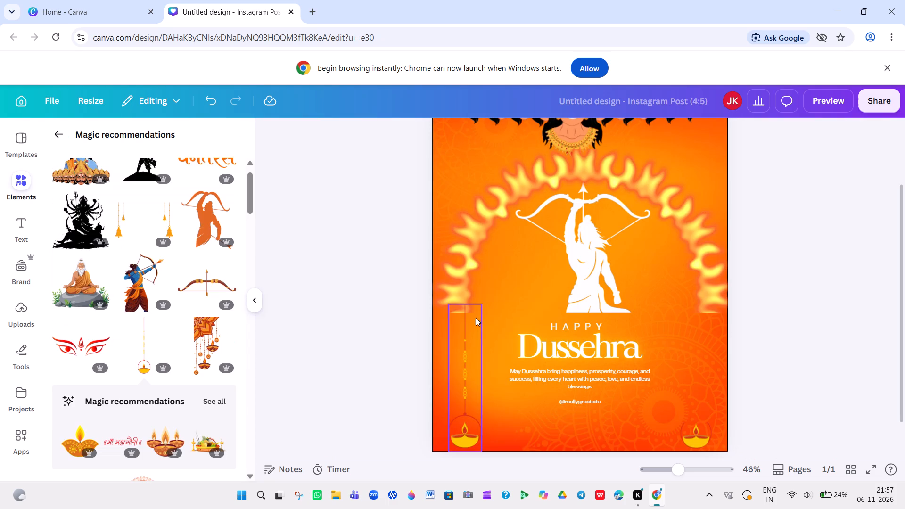
triple_click(476, 318)
triple_click(476, 318)
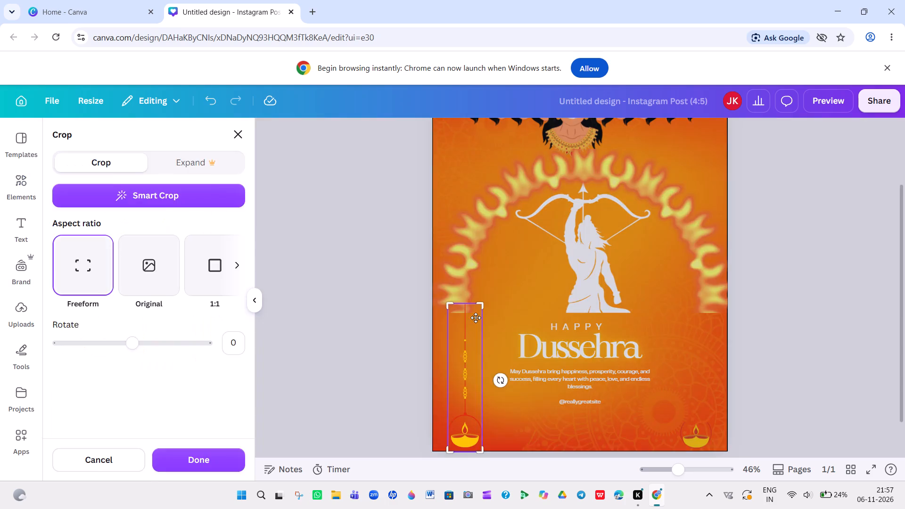
left_click(476, 318)
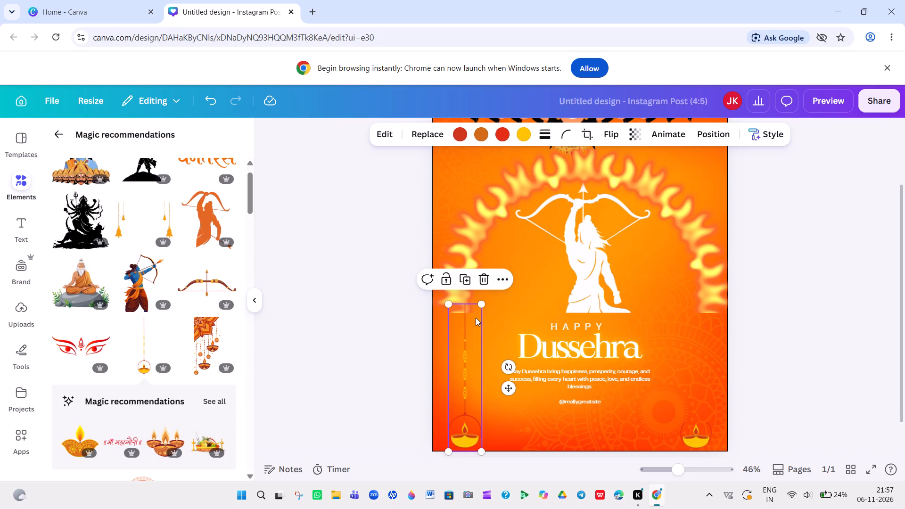
left_click(476, 318)
triple_click(476, 318)
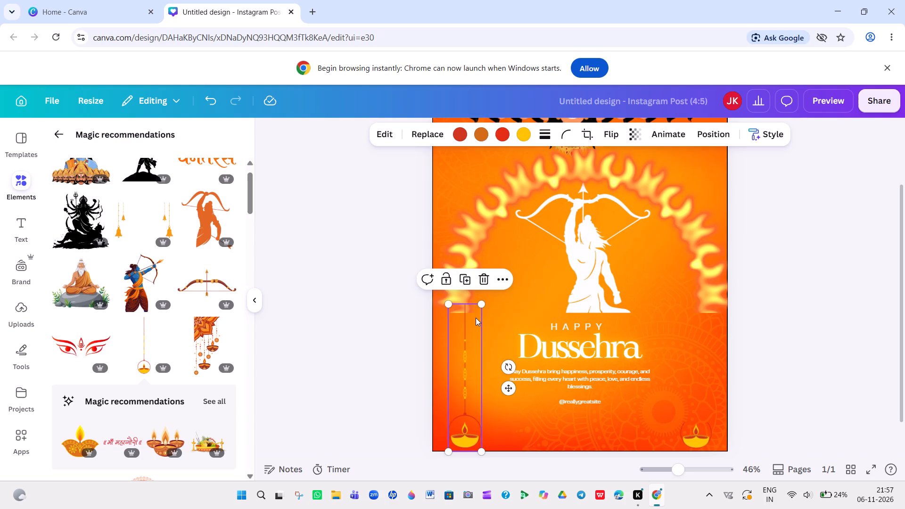
left_click(476, 318)
triple_click(476, 318)
triple_click(476, 318)
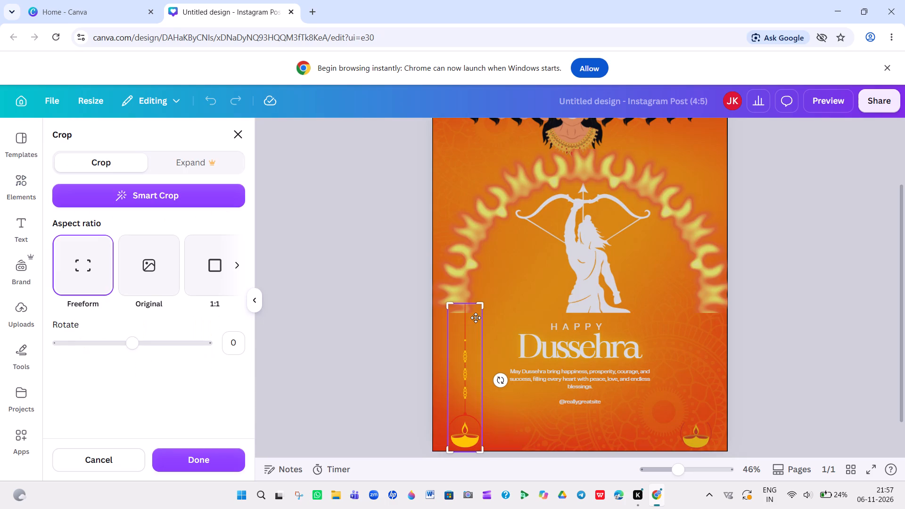
left_click(476, 318)
left_click_drag(484, 302, 494, 431)
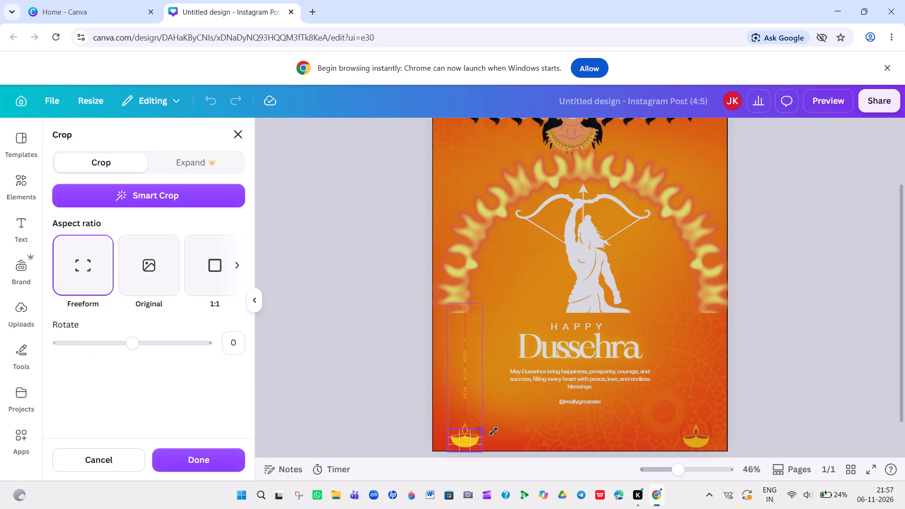
left_click_drag(494, 431, 497, 423)
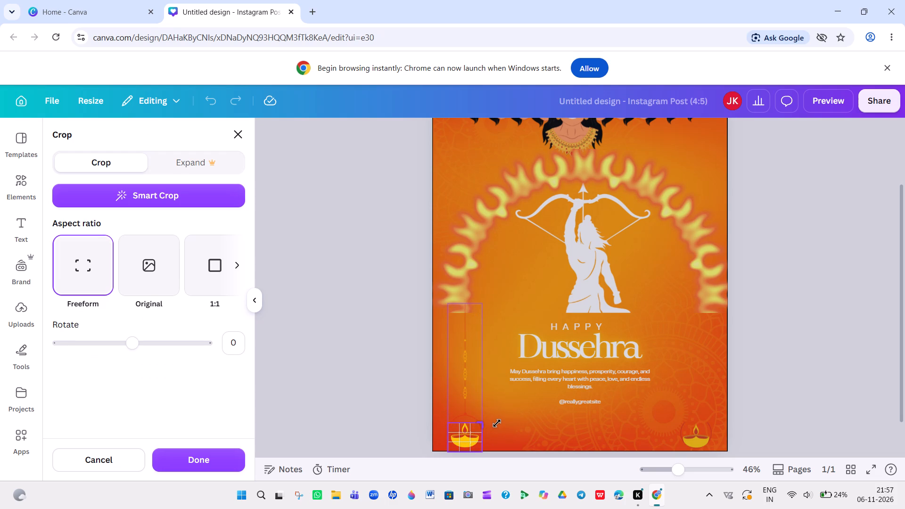
left_click_drag(497, 423, 496, 422)
double_click(496, 422)
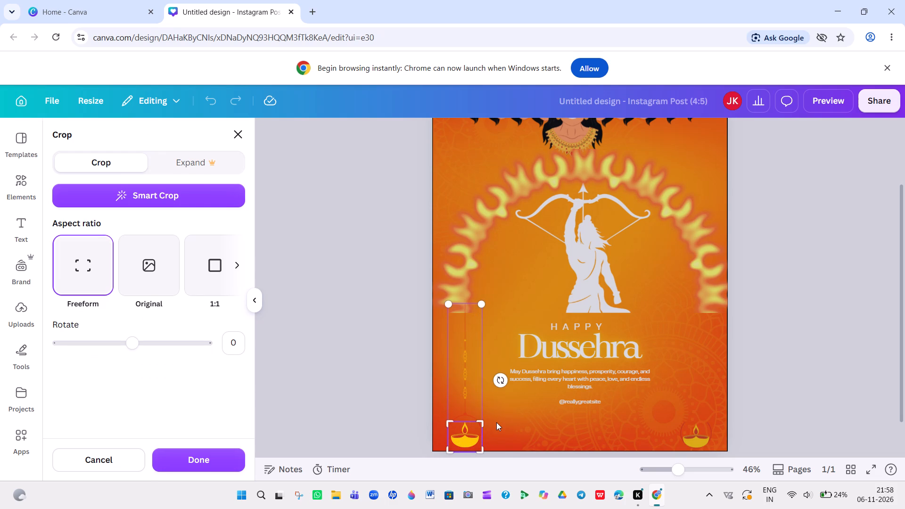
left_click(496, 422)
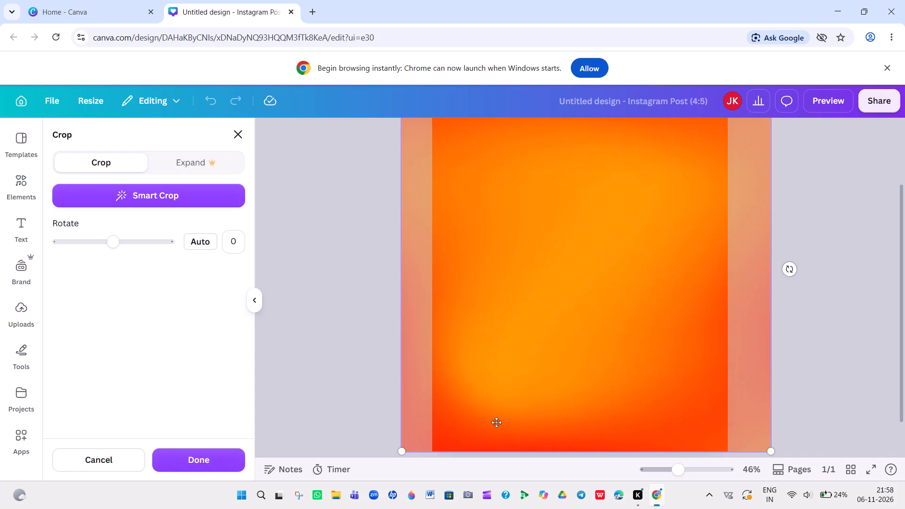
left_click(339, 395)
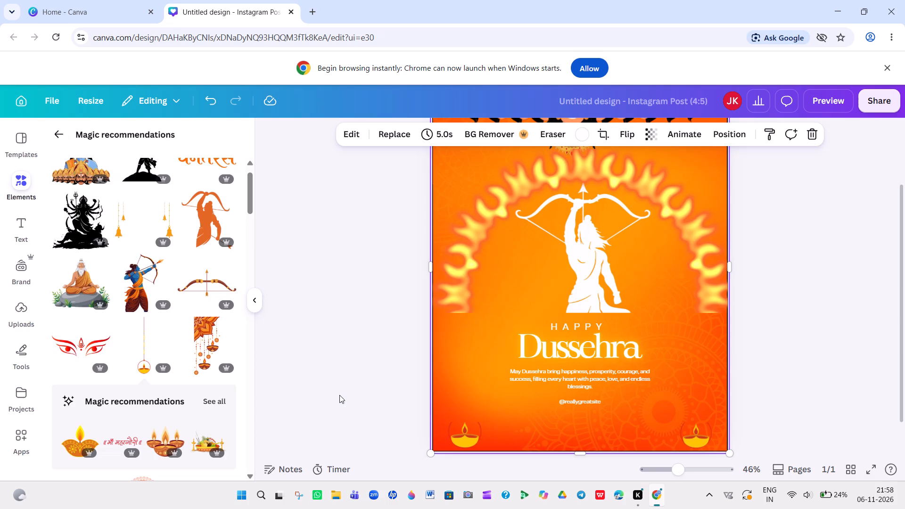
Extend the lower-left diya's crop upward to include the round ring around the lamp, keeping the chain above it cropped out.
left_click(468, 414)
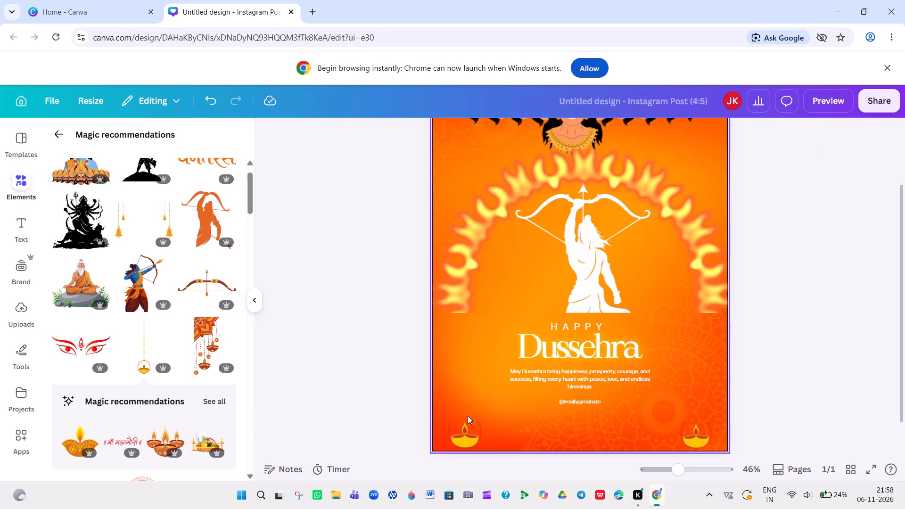
triple_click(463, 435)
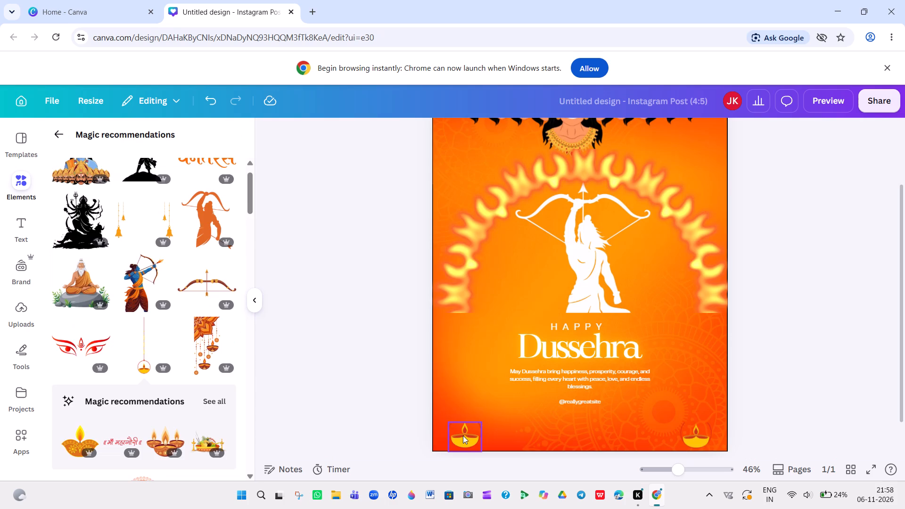
double_click(477, 434)
triple_click(458, 433)
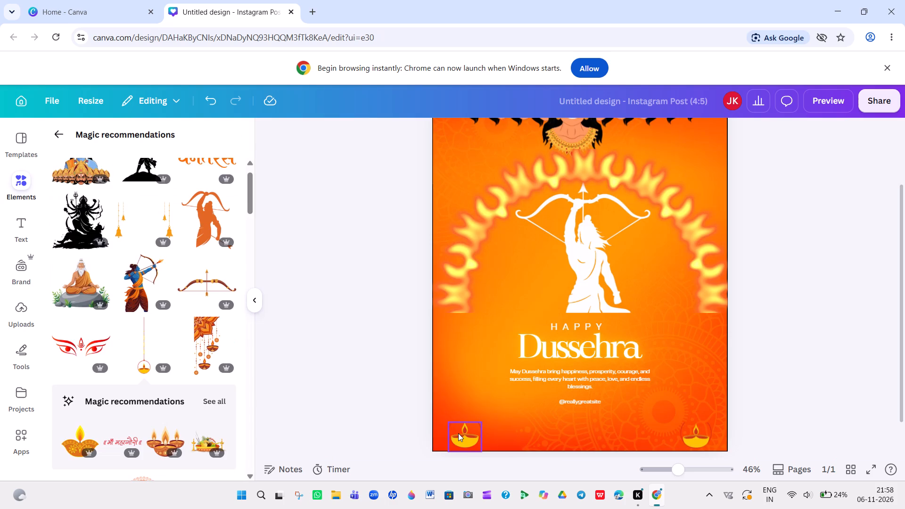
double_click(458, 433)
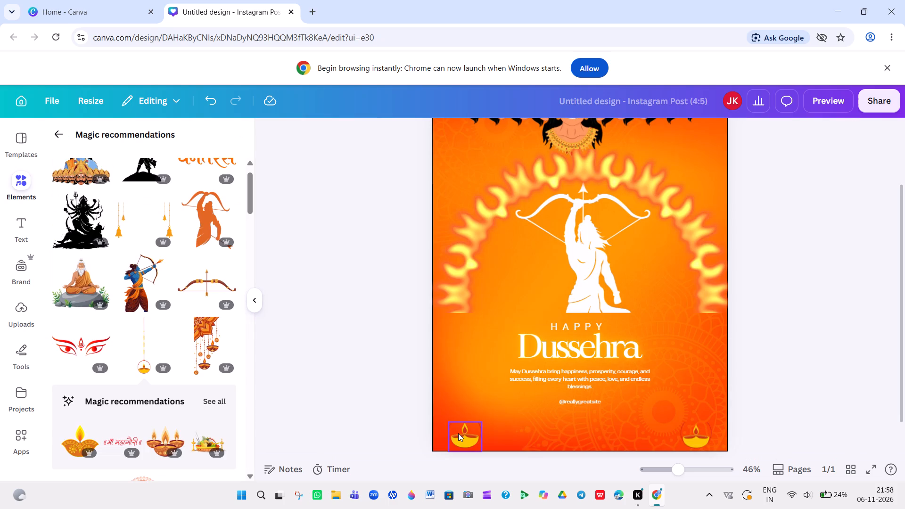
left_click(458, 434)
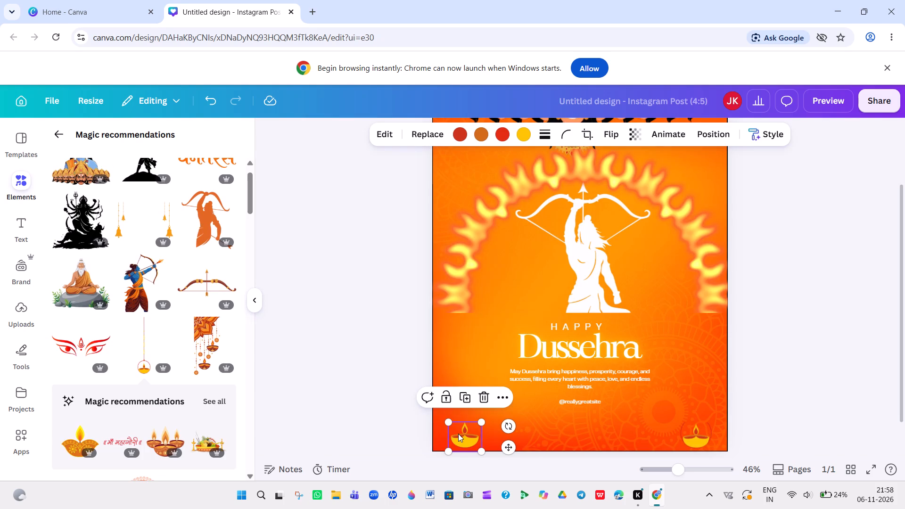
double_click(458, 434)
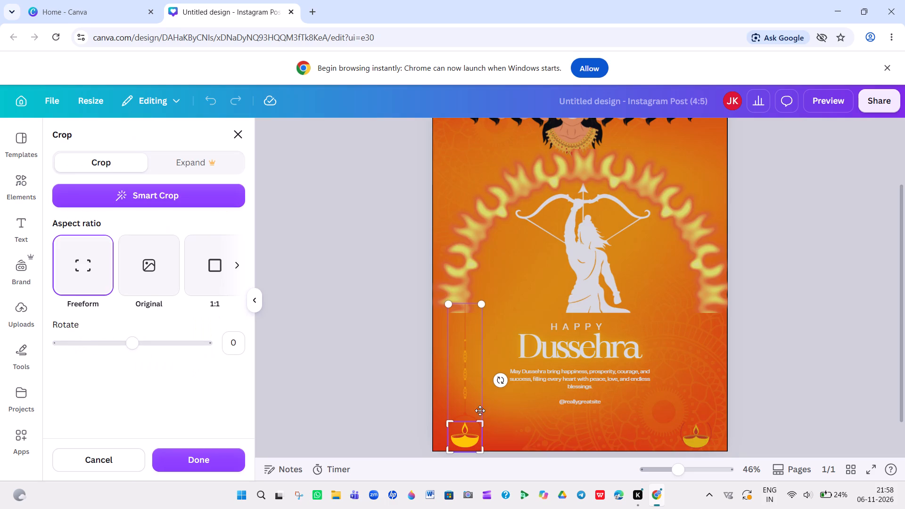
left_click_drag(482, 423, 482, 413)
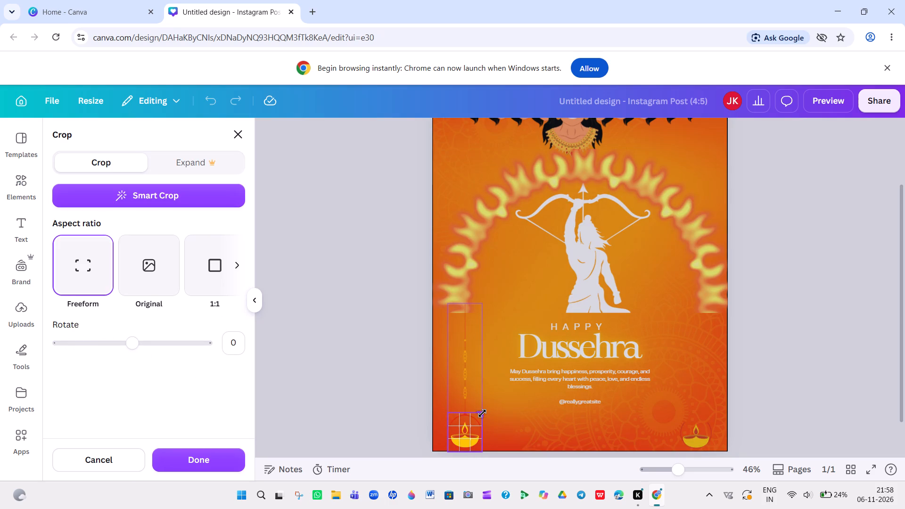
left_click_drag(482, 413, 482, 414)
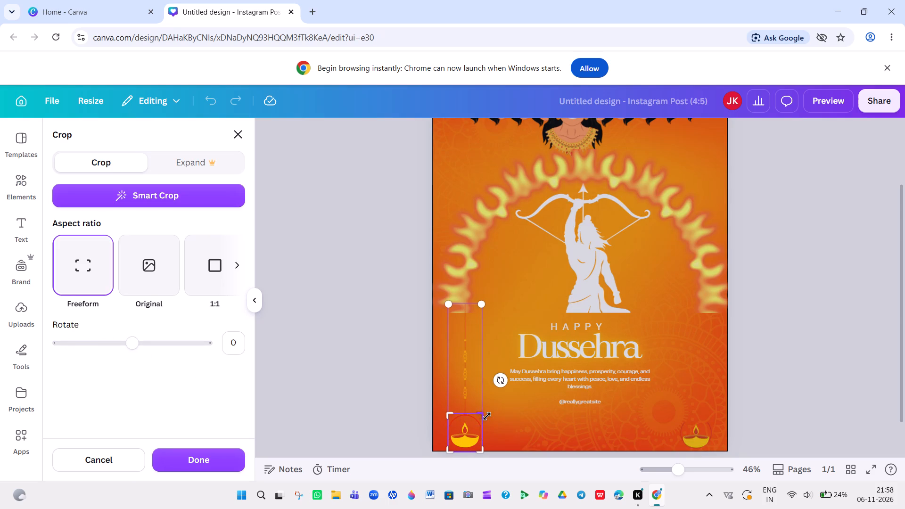
left_click(512, 402)
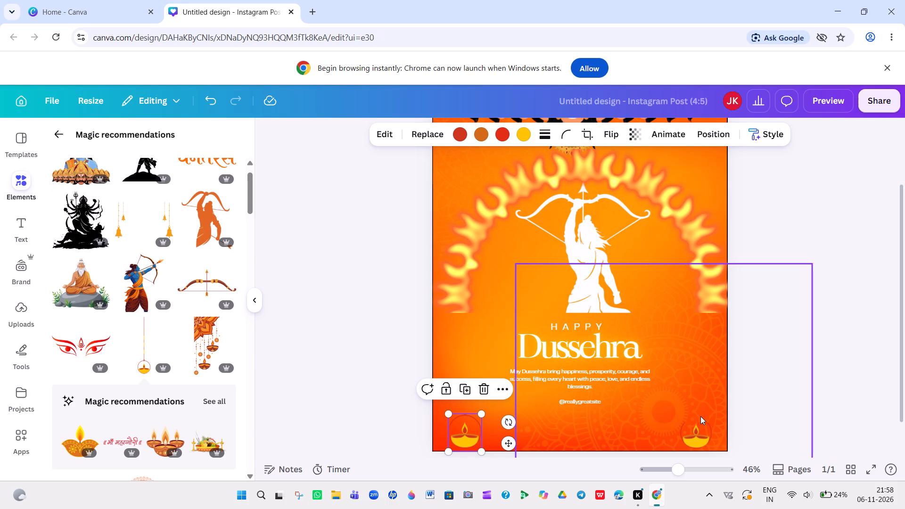
Extend the lower-right diya's crop upward at full width to include its round ring, matching the crop of the lower-left diya.
left_click(699, 429)
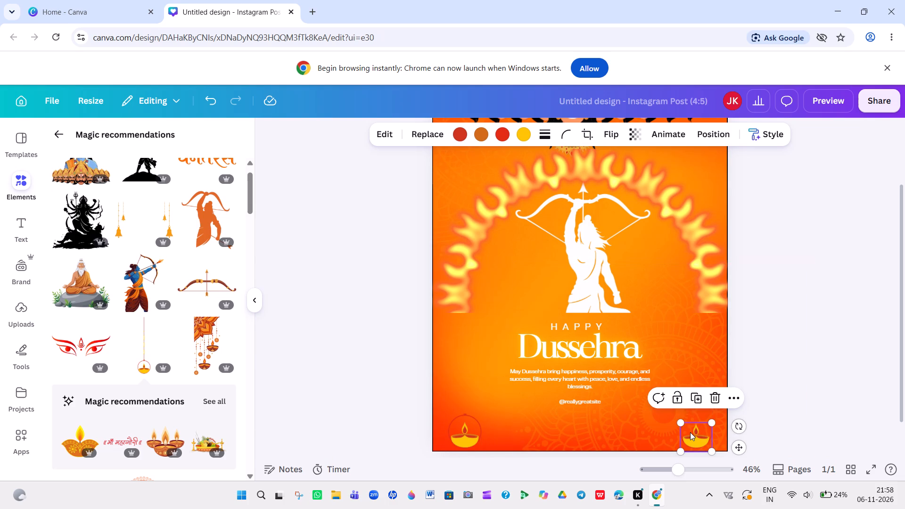
double_click(690, 432)
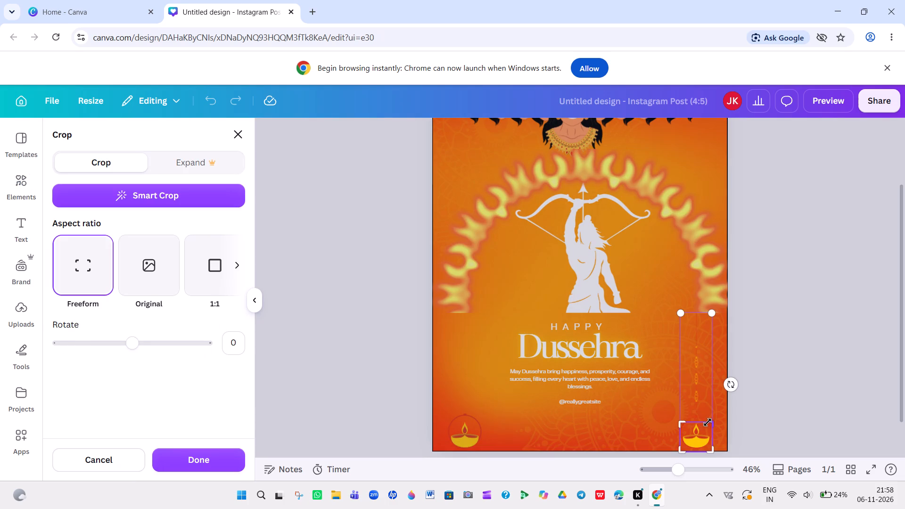
left_click_drag(708, 422, 709, 415)
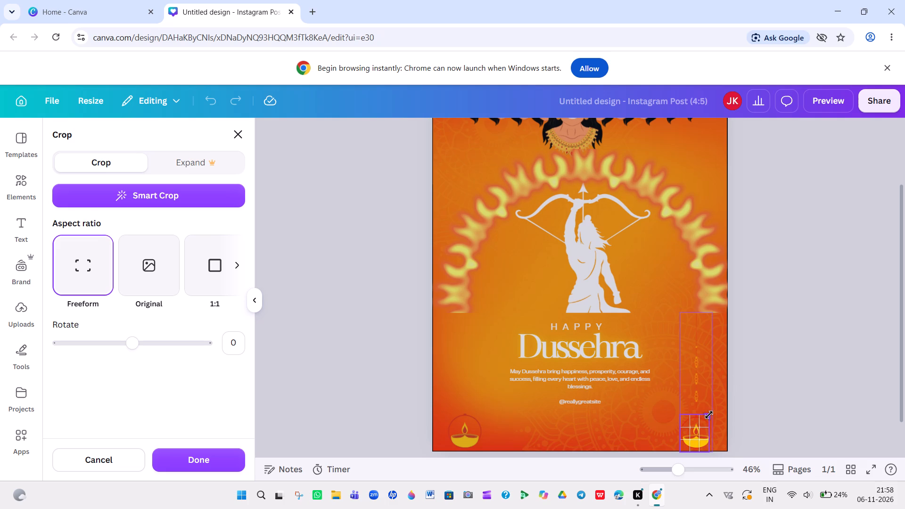
left_click_drag(709, 415, 715, 413)
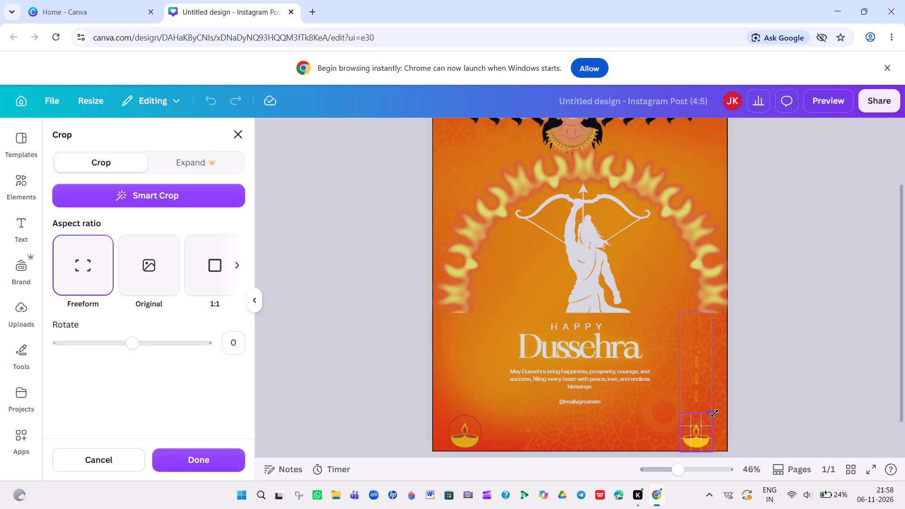
left_click_drag(715, 413, 716, 413)
left_click_drag(716, 413, 723, 417)
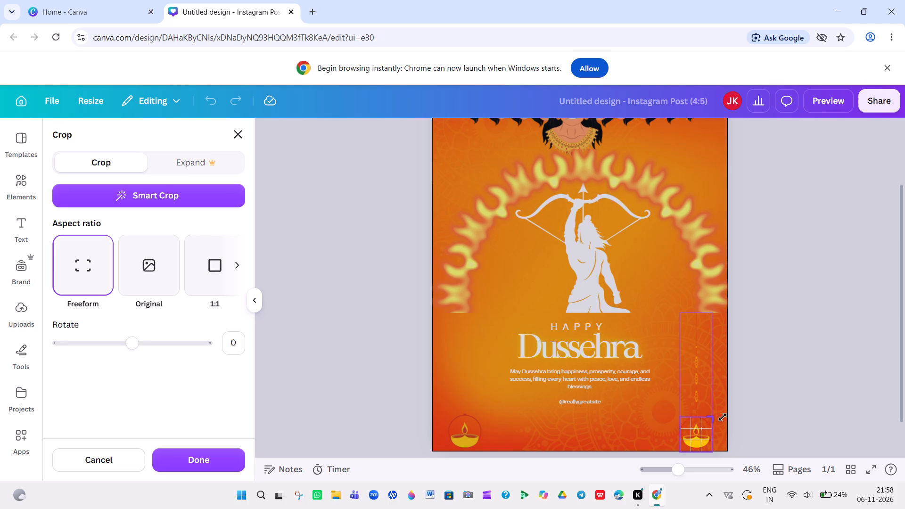
left_click_drag(723, 417, 713, 413)
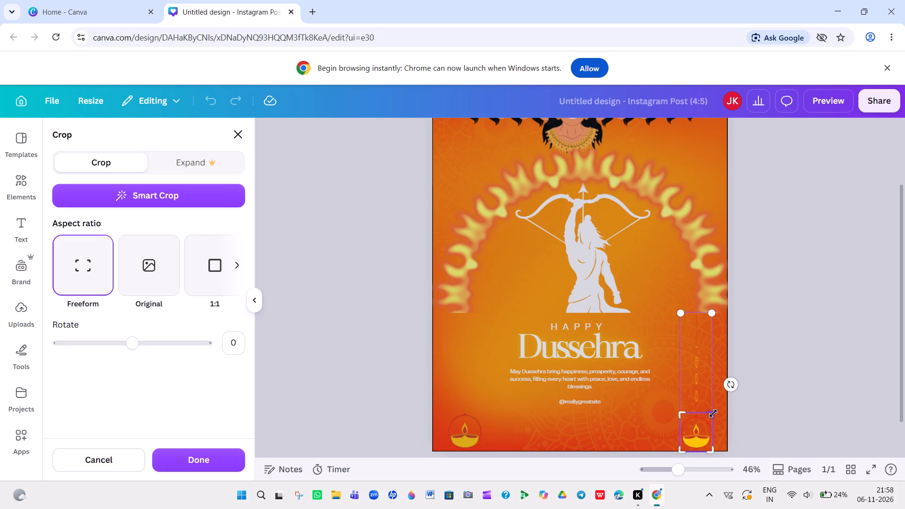
left_click(644, 418)
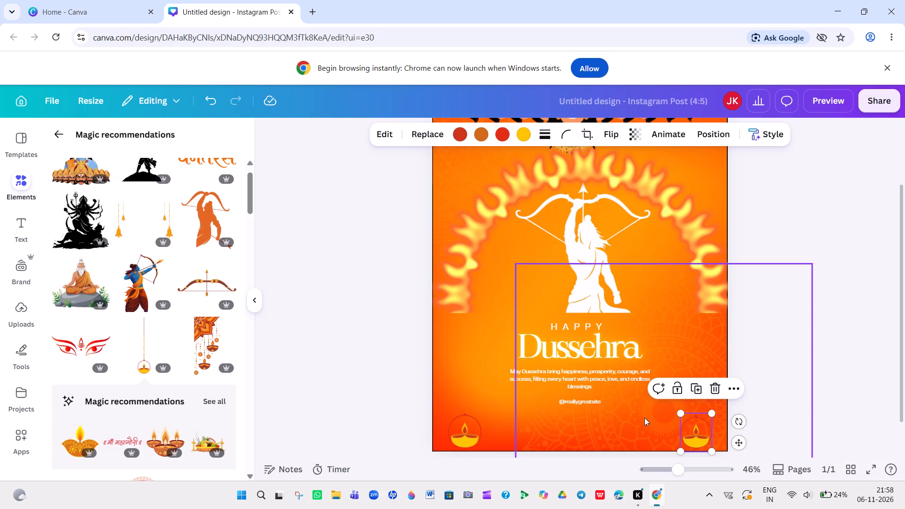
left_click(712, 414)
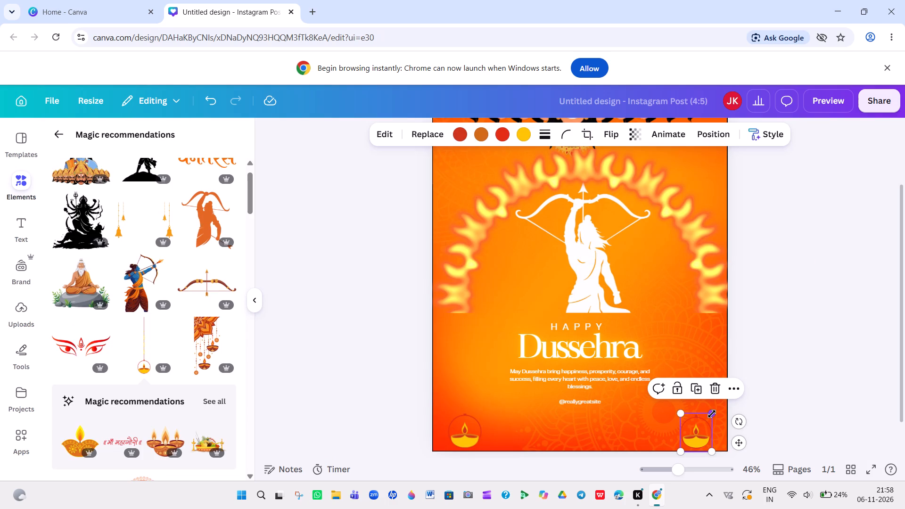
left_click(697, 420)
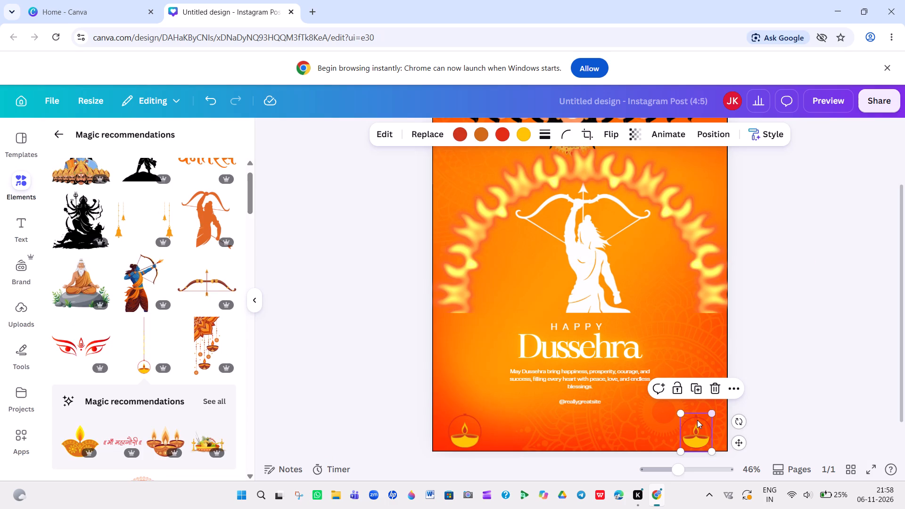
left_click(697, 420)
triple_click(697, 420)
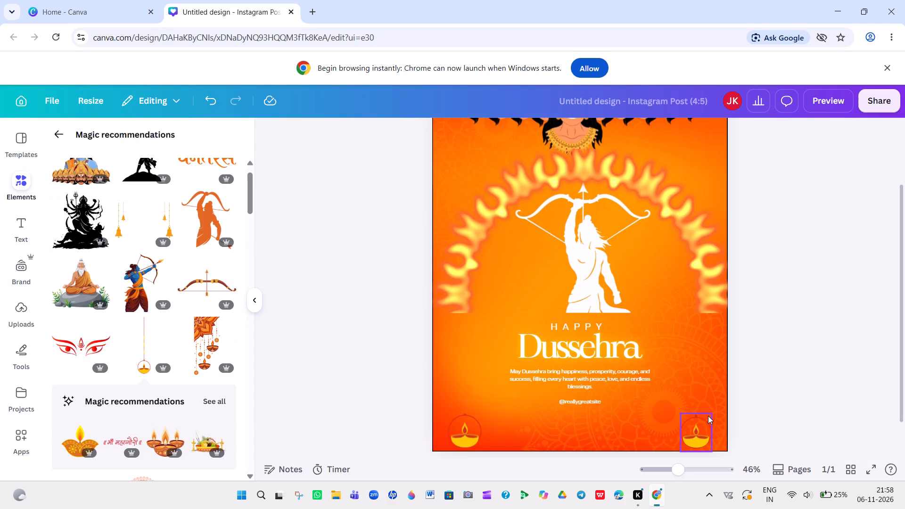
Lower the top edge of the lower-right diya's Freeform crop slightly so it ends just above the ring.
double_click(708, 416)
double_click(696, 427)
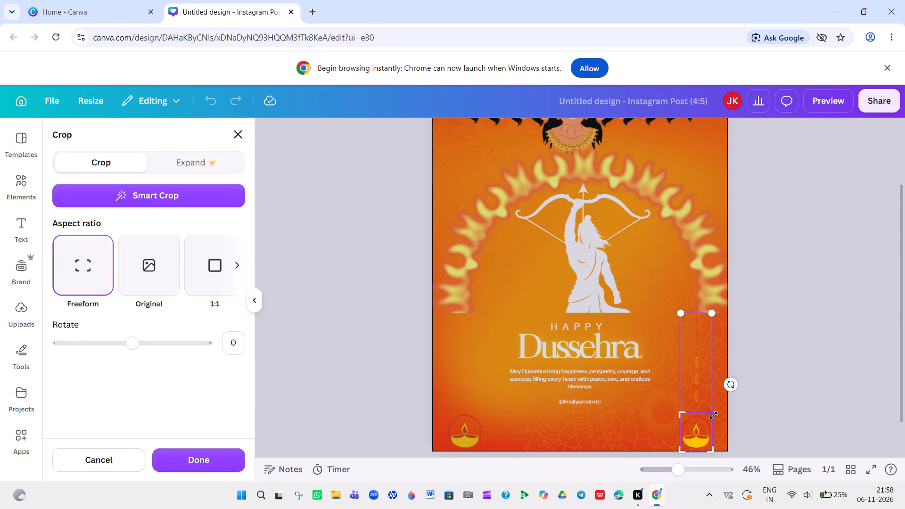
left_click(712, 414)
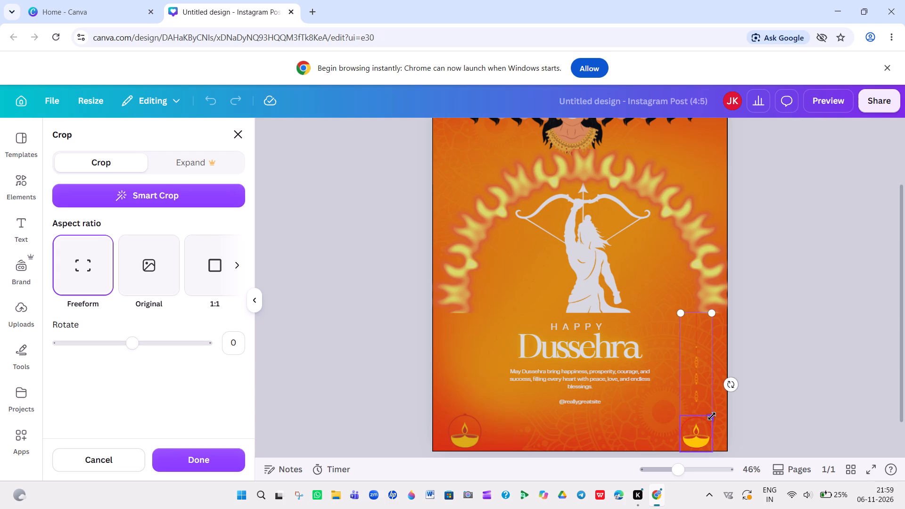
left_click(625, 398)
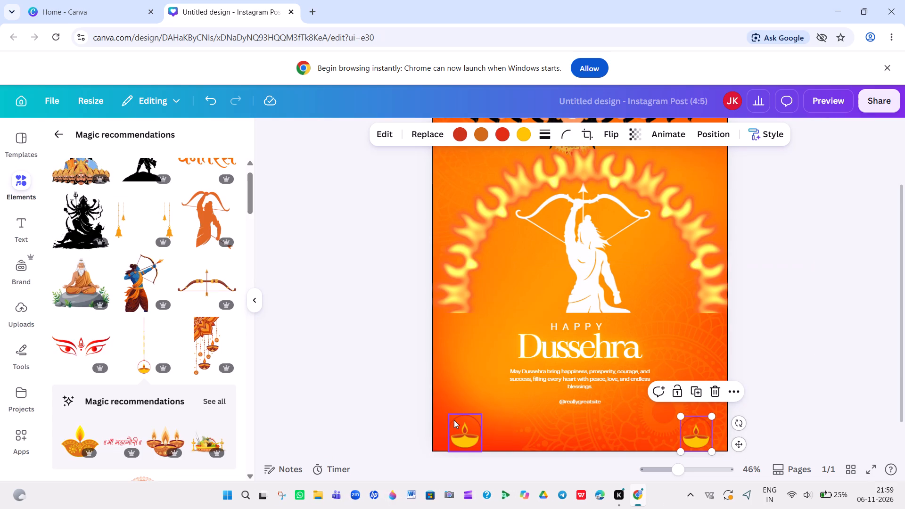
Enlarge the lower-left and lower-right diyas slightly so both corner lamps match in size.
left_click(454, 421)
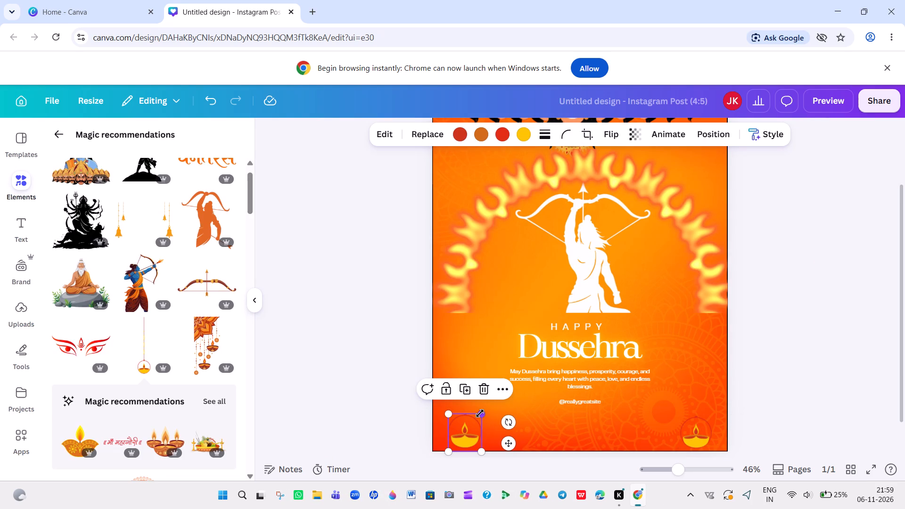
left_click(480, 413)
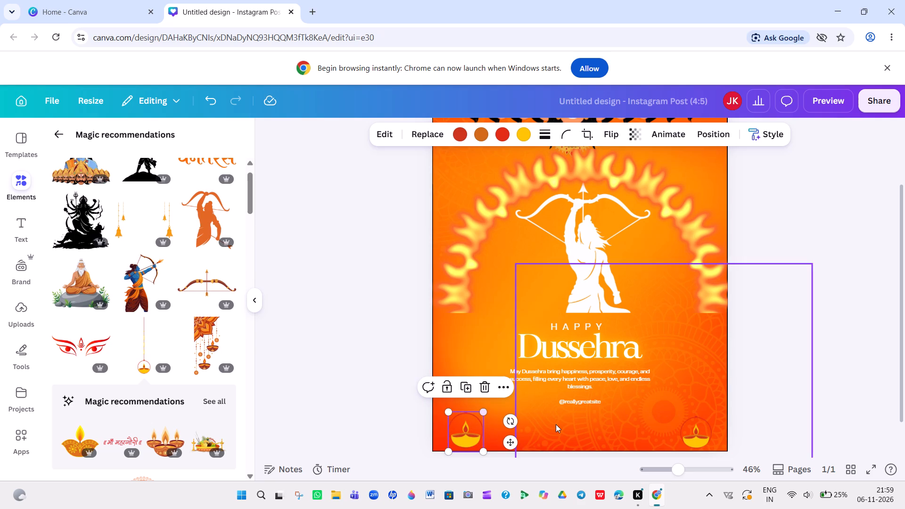
left_click(698, 426)
left_click_drag(712, 416, 713, 410)
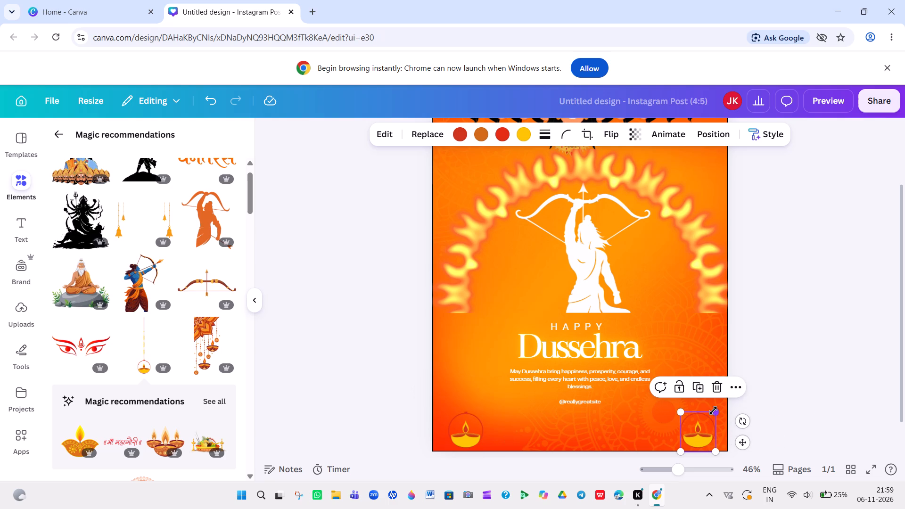
left_click(585, 423)
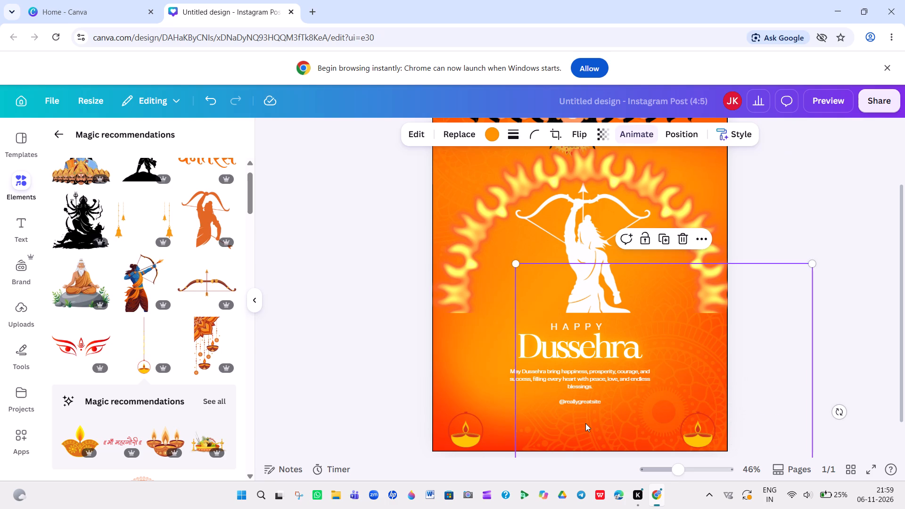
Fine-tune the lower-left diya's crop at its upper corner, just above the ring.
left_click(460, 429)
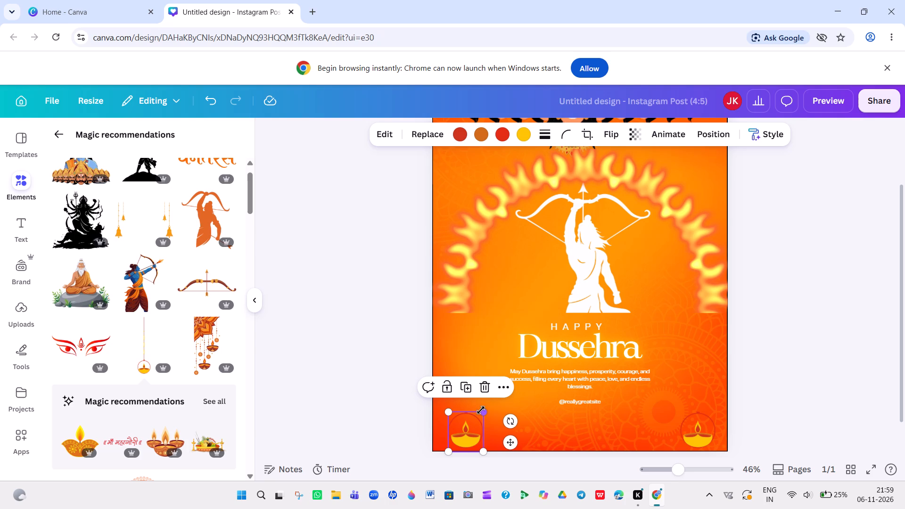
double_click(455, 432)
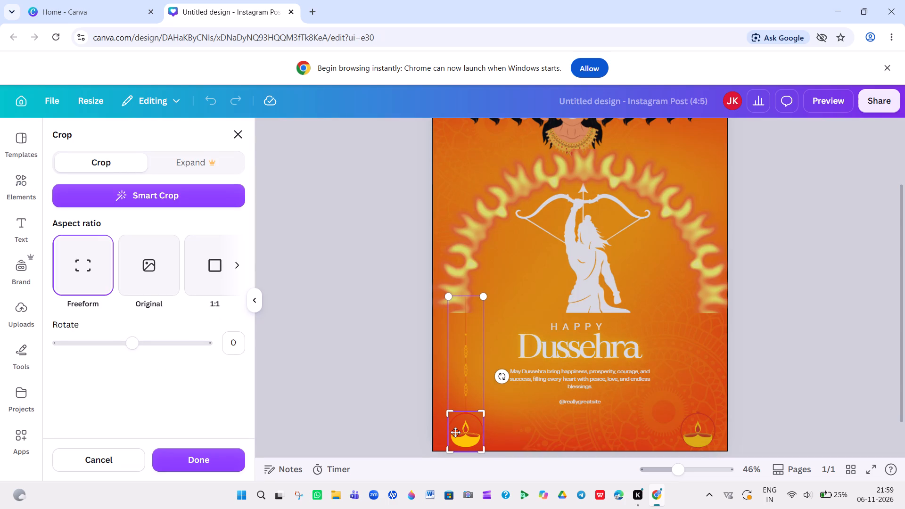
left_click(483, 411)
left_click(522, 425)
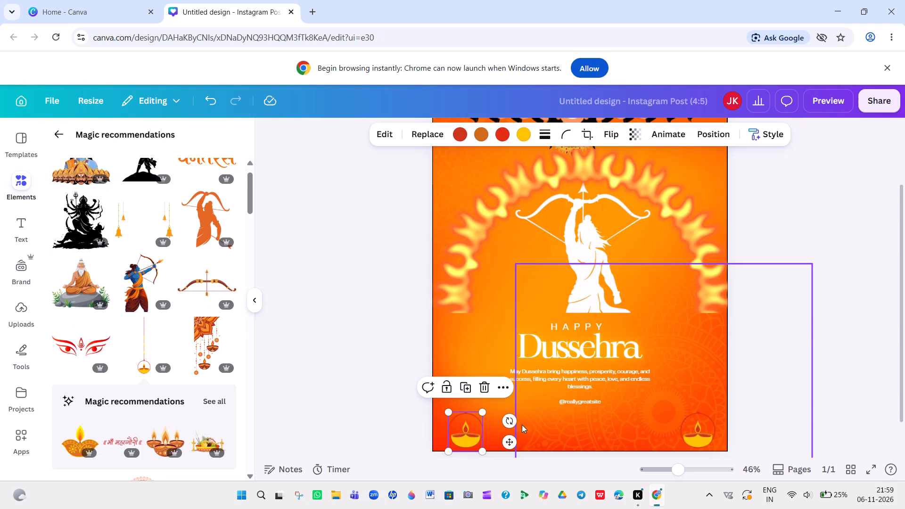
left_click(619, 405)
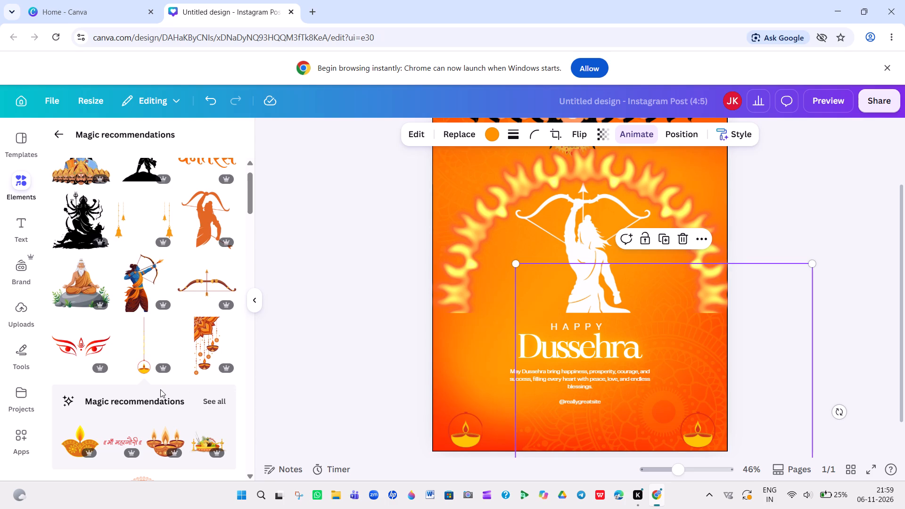
Browse the Magic recommendations graphics for another festive decoration to place in the poster's lower corners.
scroll(159, 389, "down", 3)
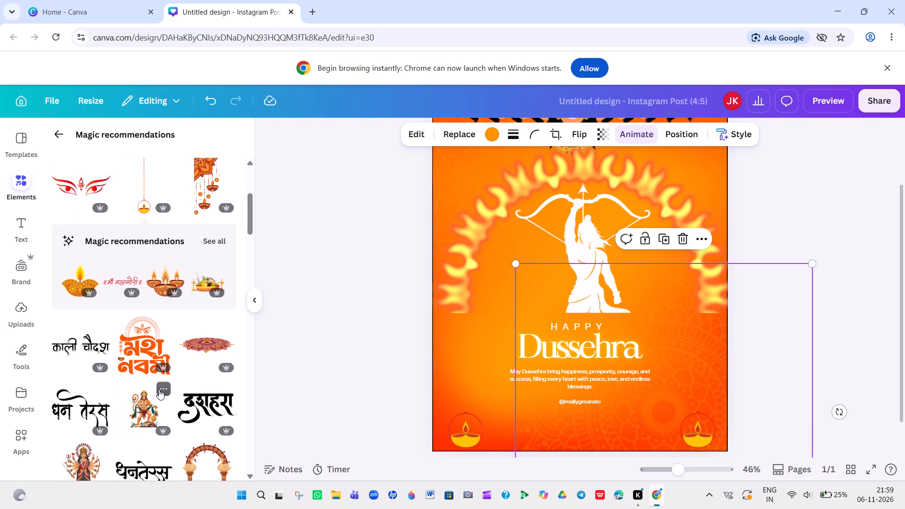
scroll(159, 389, "down", 6)
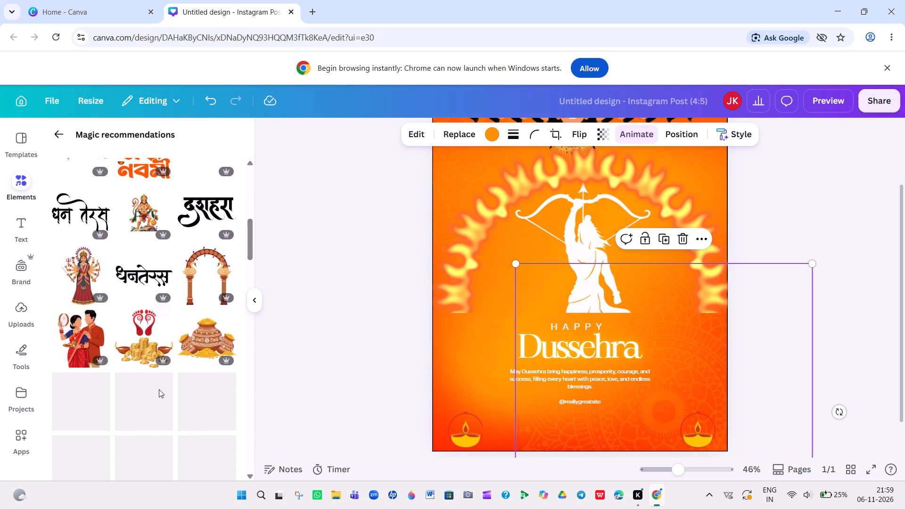
scroll(159, 389, "down", 2)
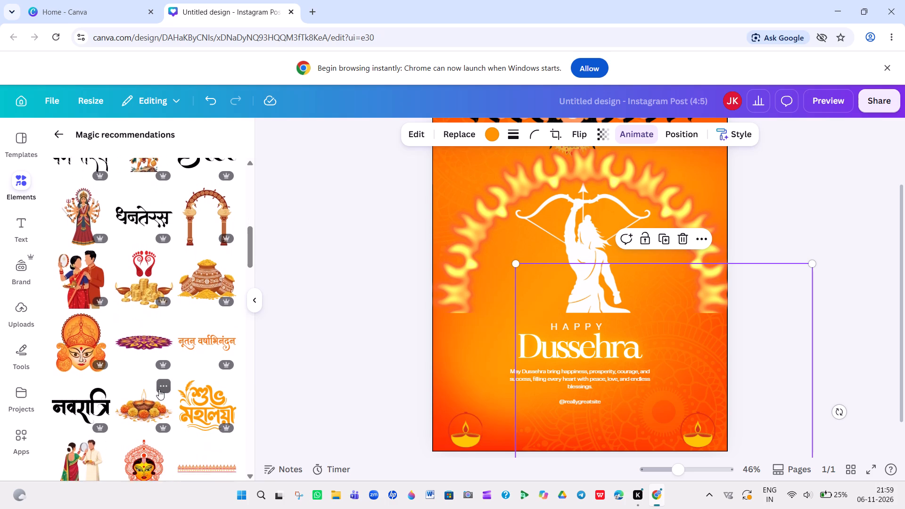
scroll(159, 389, "down", 2)
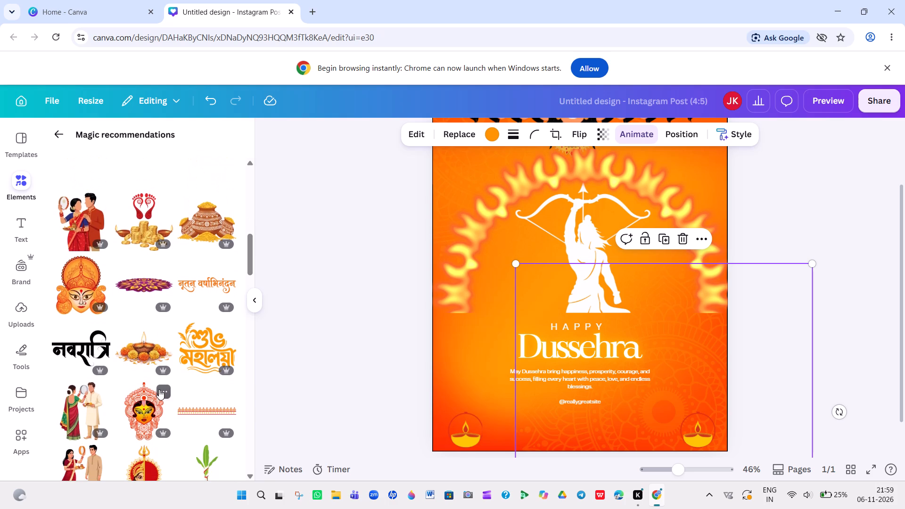
scroll(159, 389, "down", 2)
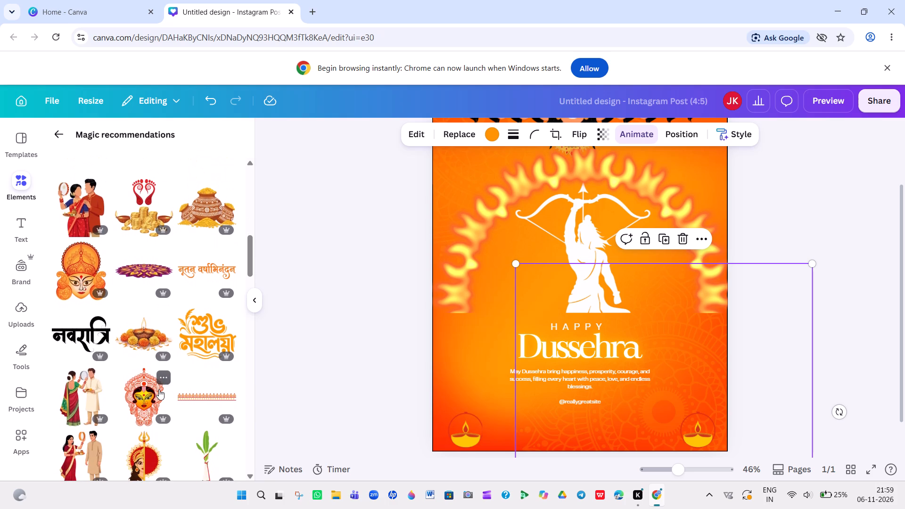
scroll(159, 389, "down", 3)
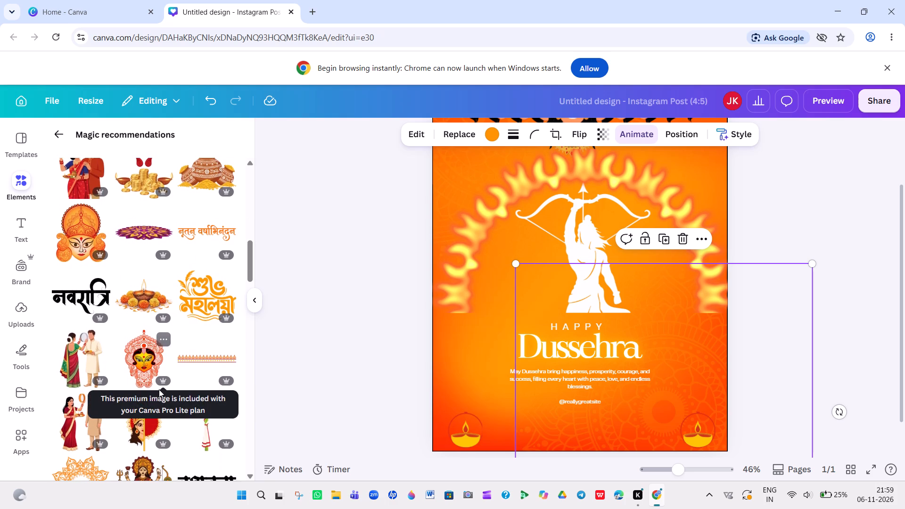
scroll(159, 389, "down", 2)
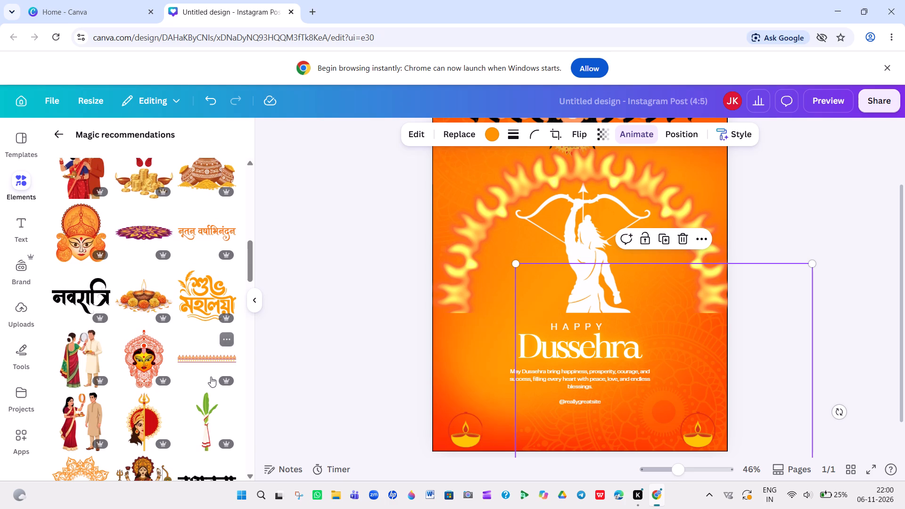
Delete the diya in the poster's lower-left corner.
double_click(465, 426)
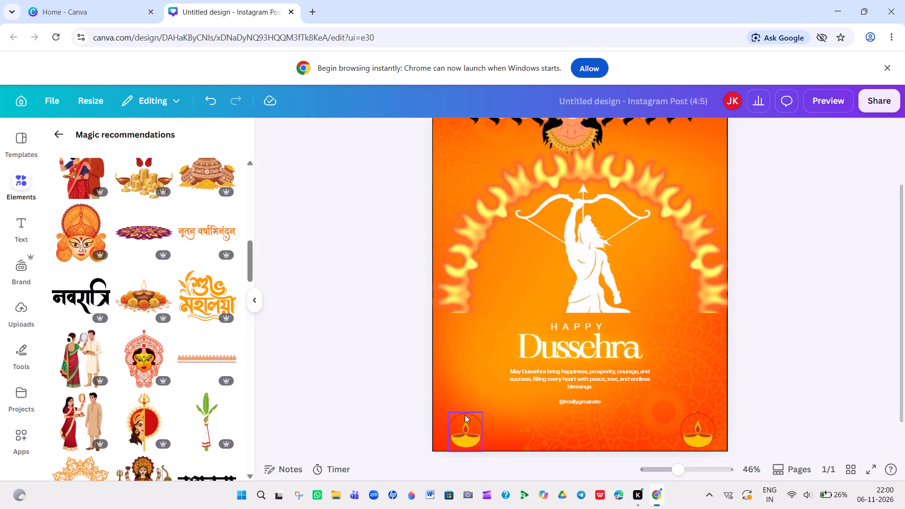
left_click(463, 416)
left_click(480, 389)
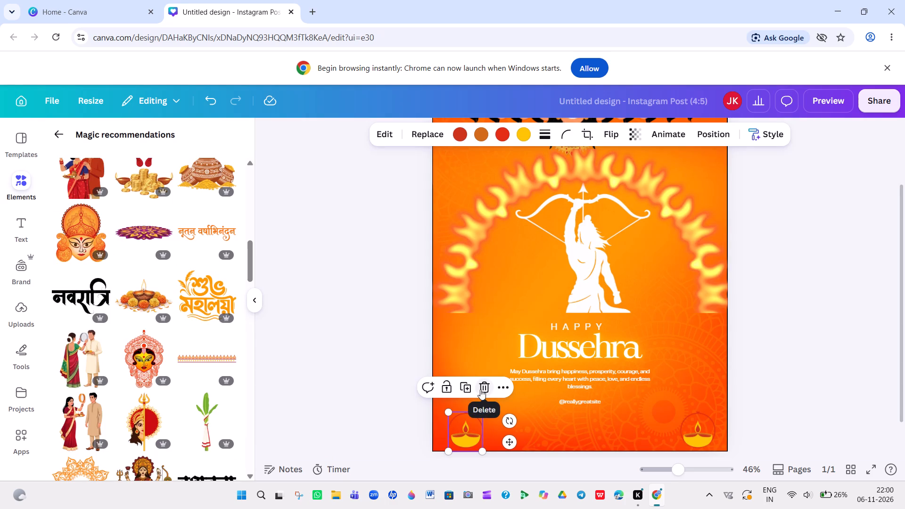
Add the banana plant graphic wrapped in red-and-white cloth, shrink it, and place it in the lower-left corner with its base beyond the bottom edge.
left_click(197, 415)
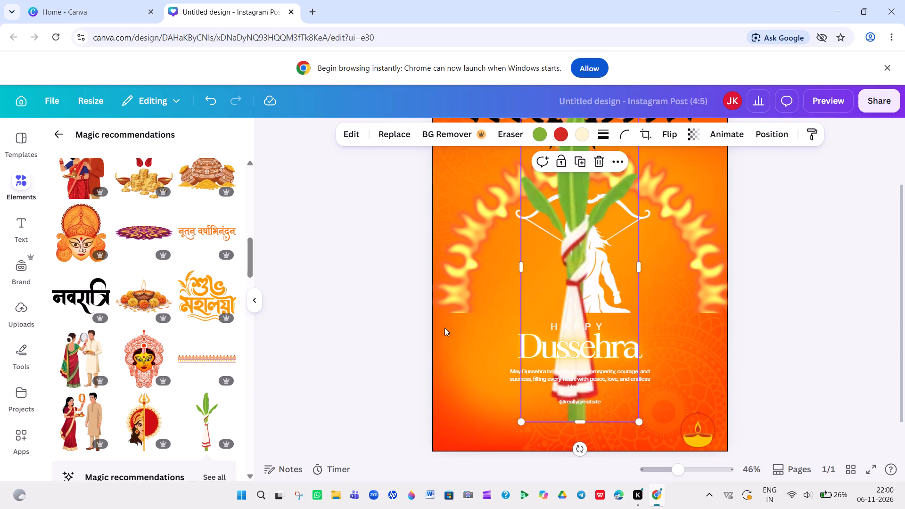
left_click_drag(583, 287, 580, 289)
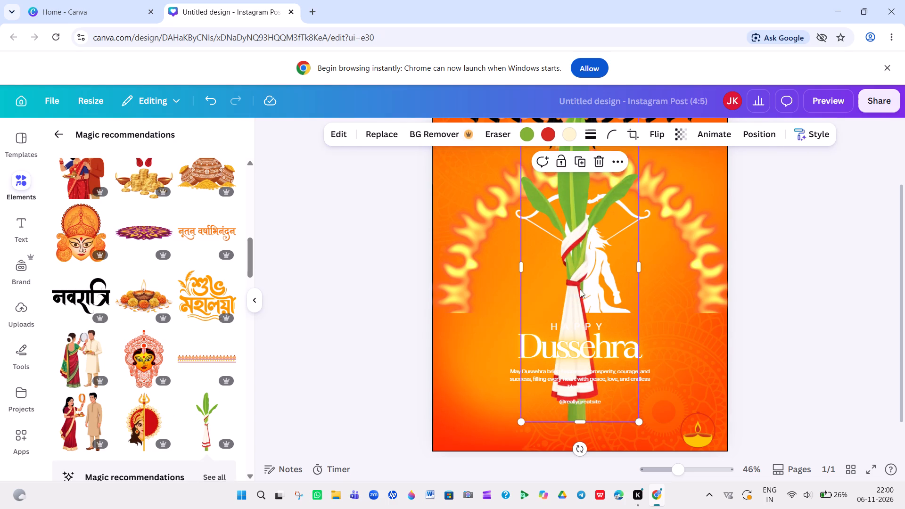
left_click_drag(580, 289, 468, 339)
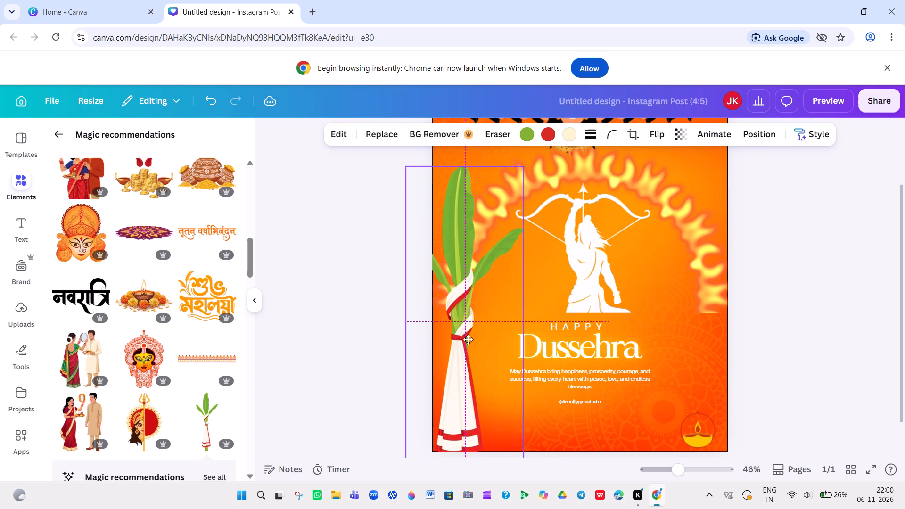
left_click_drag(468, 339, 474, 339)
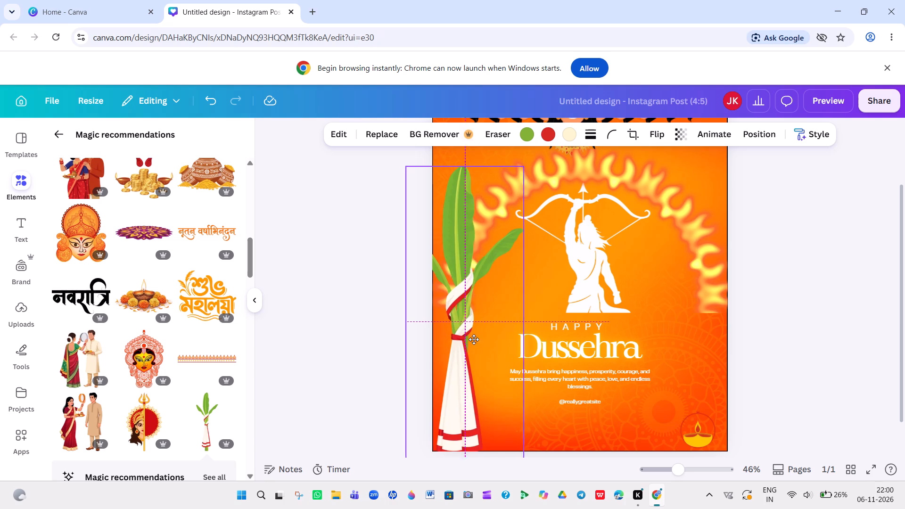
left_click_drag(474, 339, 477, 339)
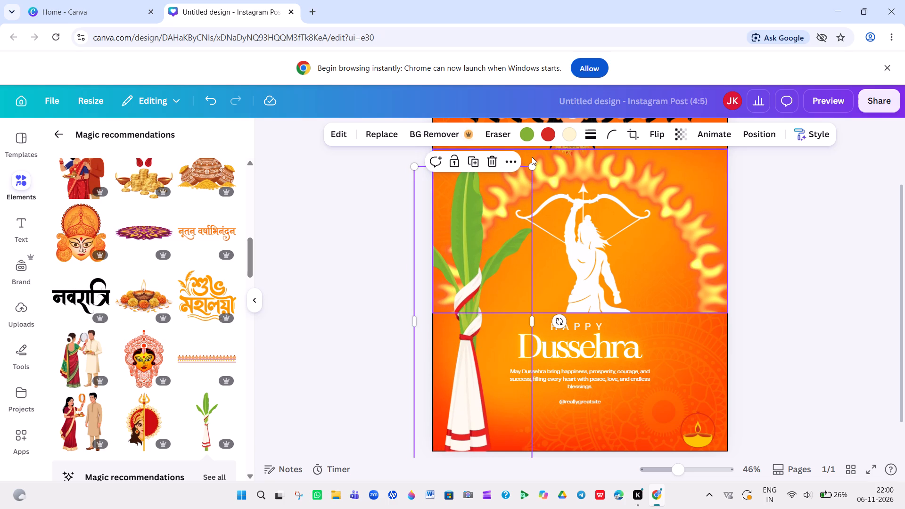
left_click_drag(530, 164, 530, 167)
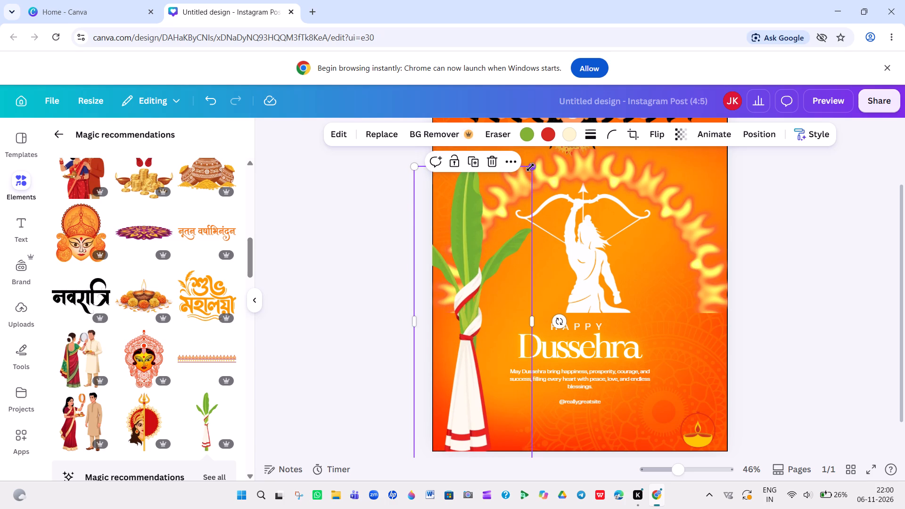
left_click_drag(530, 167, 552, 361)
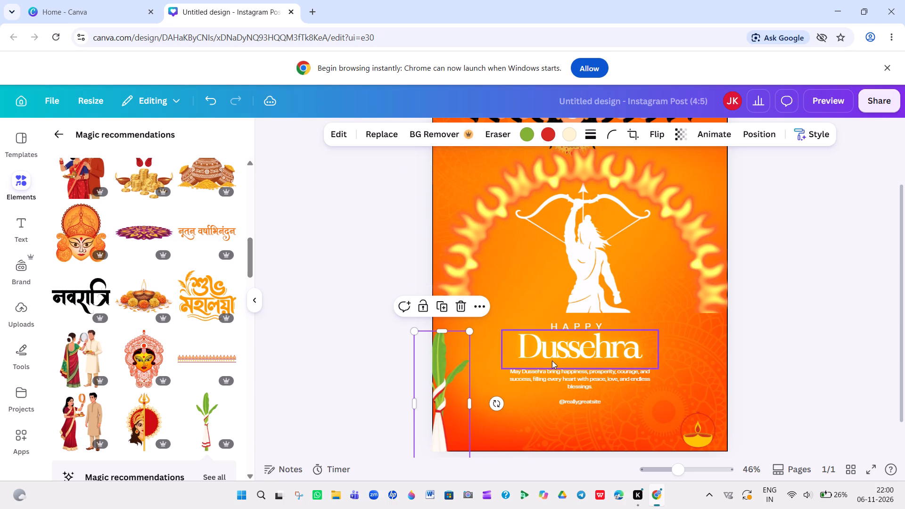
left_click_drag(459, 346, 486, 345)
left_click_drag(493, 333, 486, 341)
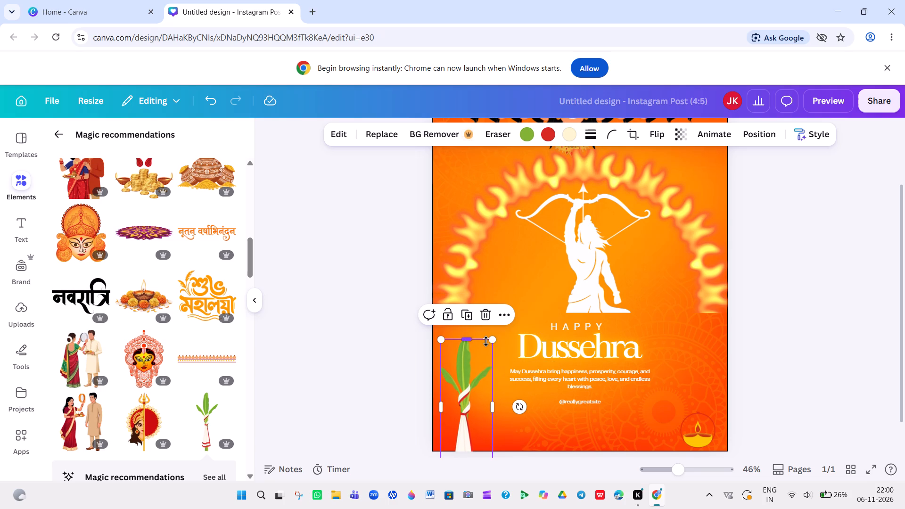
left_click_drag(463, 338, 463, 322)
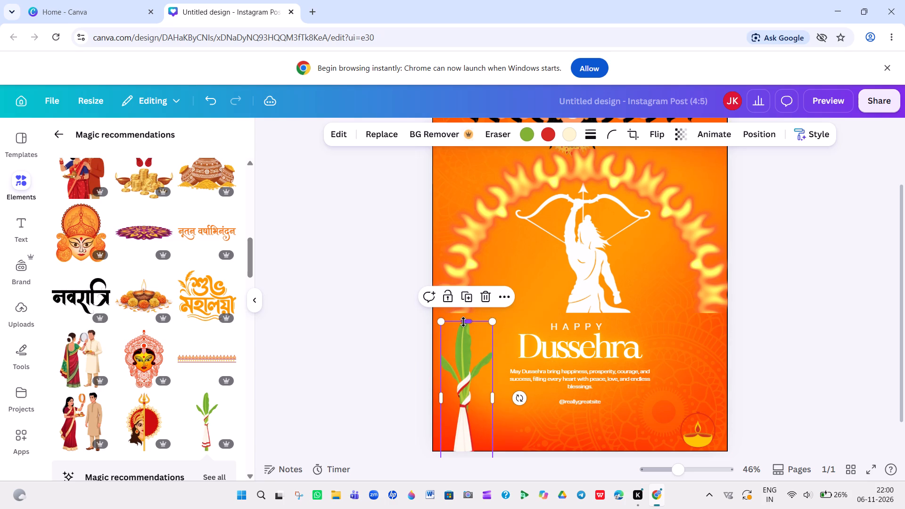
Duplicate the banana plant and place the copy in the poster's lower-right corner, over the diya, opposite the first plant.
left_click(471, 299)
left_click_drag(468, 362, 682, 335)
left_click_drag(678, 344, 688, 346)
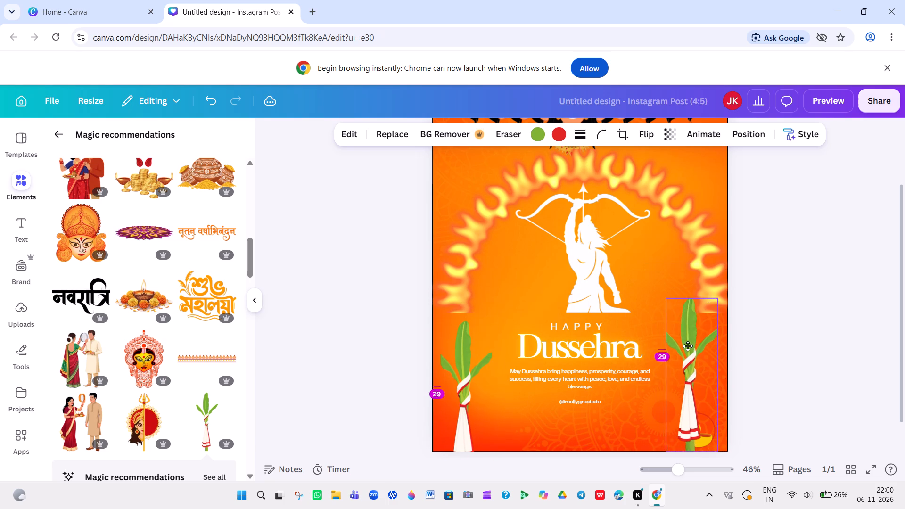
left_click_drag(688, 346, 699, 360)
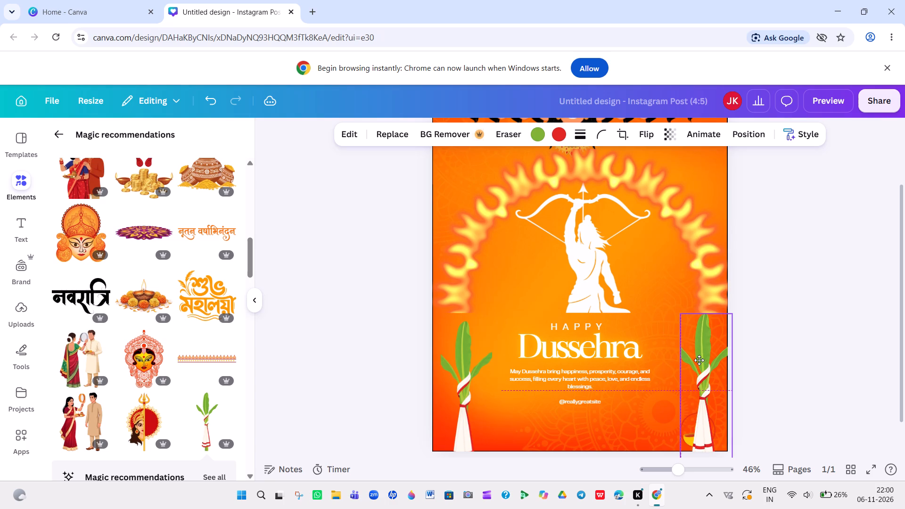
left_click_drag(699, 360, 699, 363)
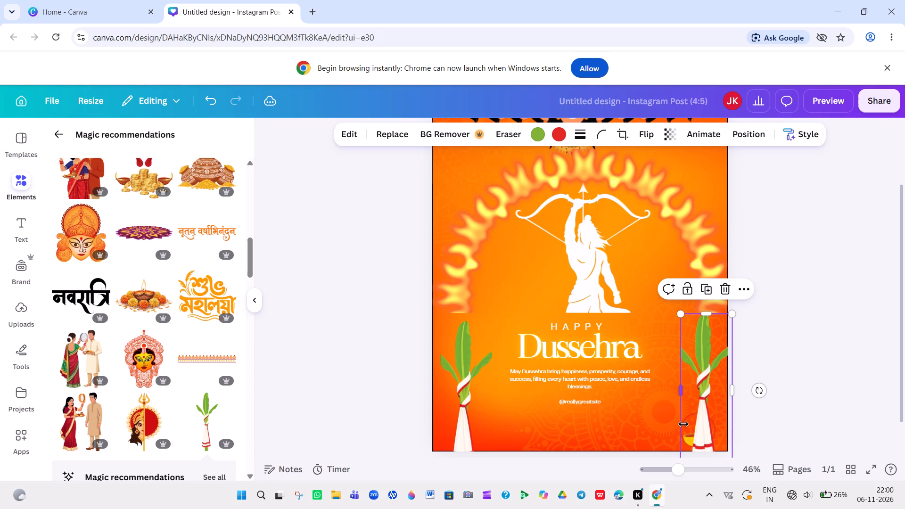
Adjust the right banana plant's crop by shifting the image inside its frame, and lower the frame's top edge slightly.
left_click(683, 424)
left_click(692, 426)
double_click(692, 426)
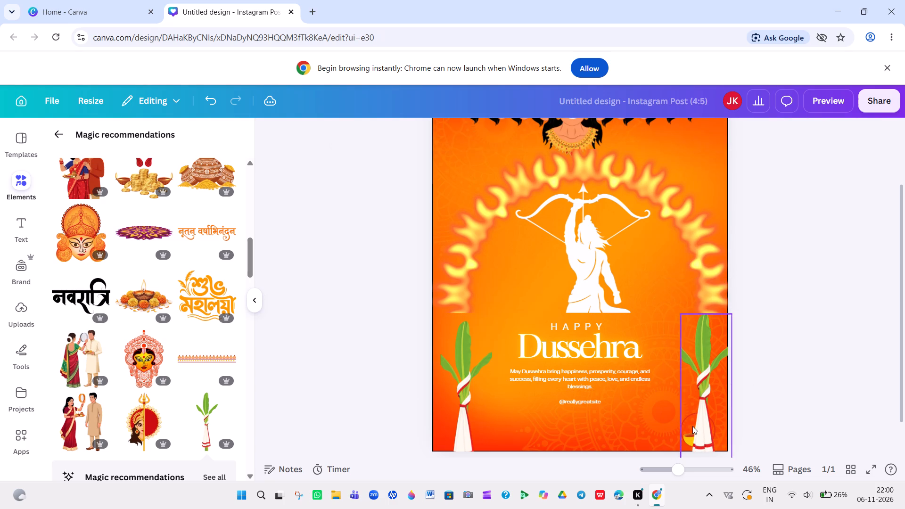
double_click(692, 426)
double_click(692, 426)
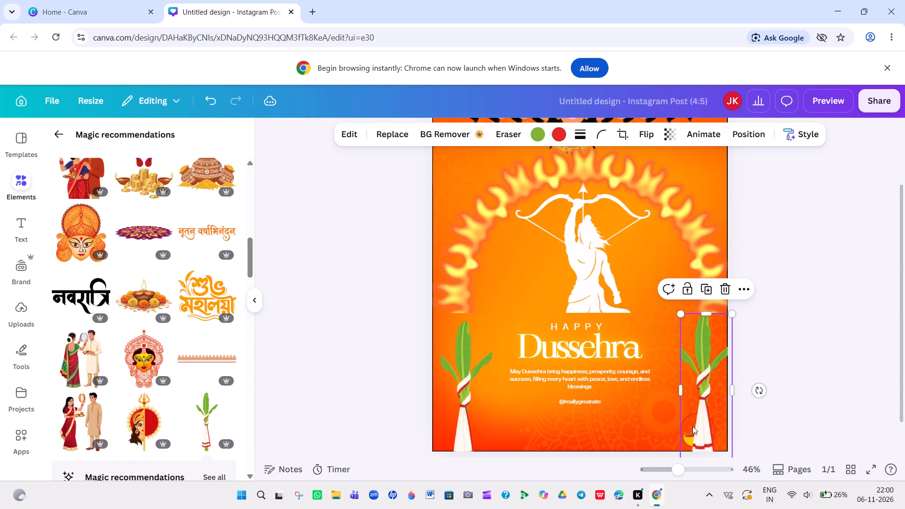
left_click(713, 422)
left_click_drag(713, 422, 676, 421)
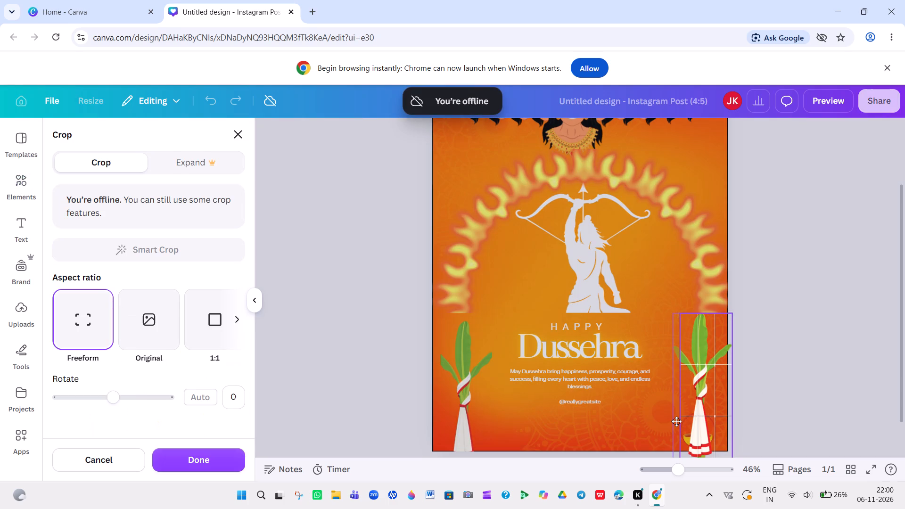
left_click_drag(676, 421, 690, 415)
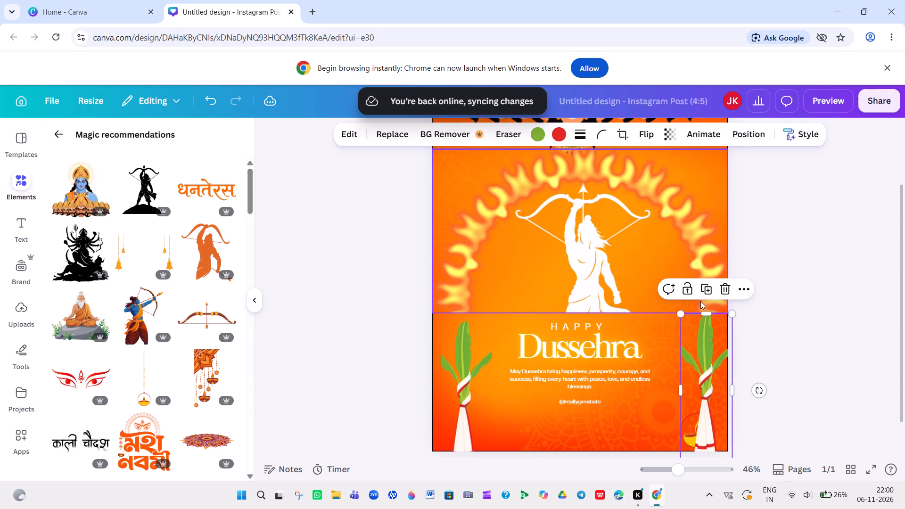
left_click_drag(706, 314, 683, 320)
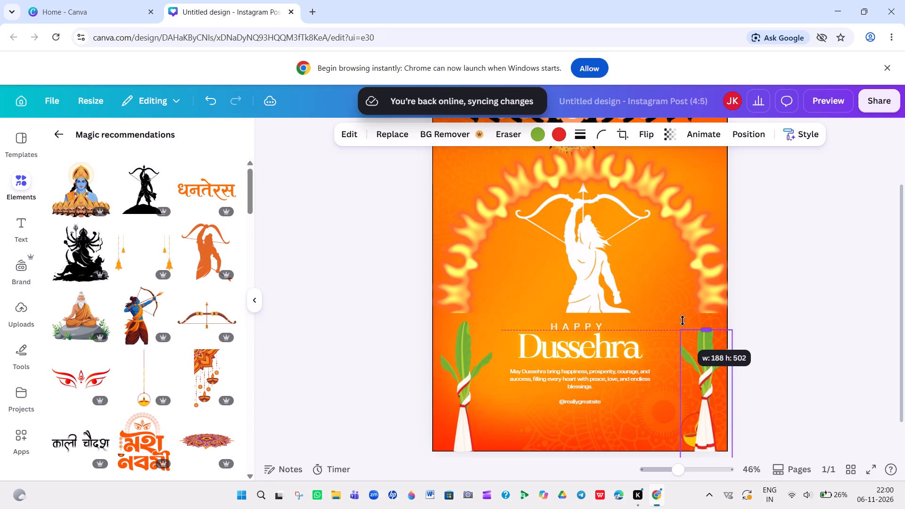
left_click_drag(683, 320, 697, 297)
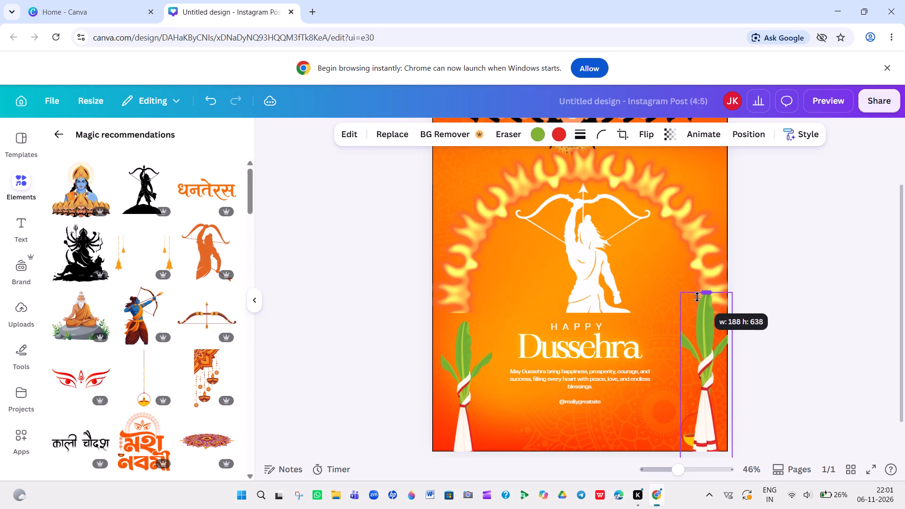
left_click_drag(697, 297, 701, 319)
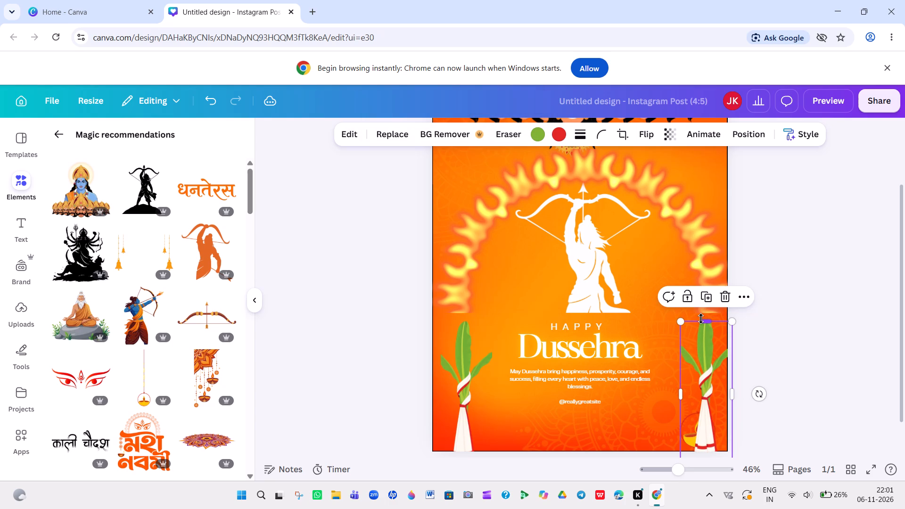
Move the right banana plant aside and delete the diya in the poster's lower-right corner.
left_click_drag(686, 337, 628, 354)
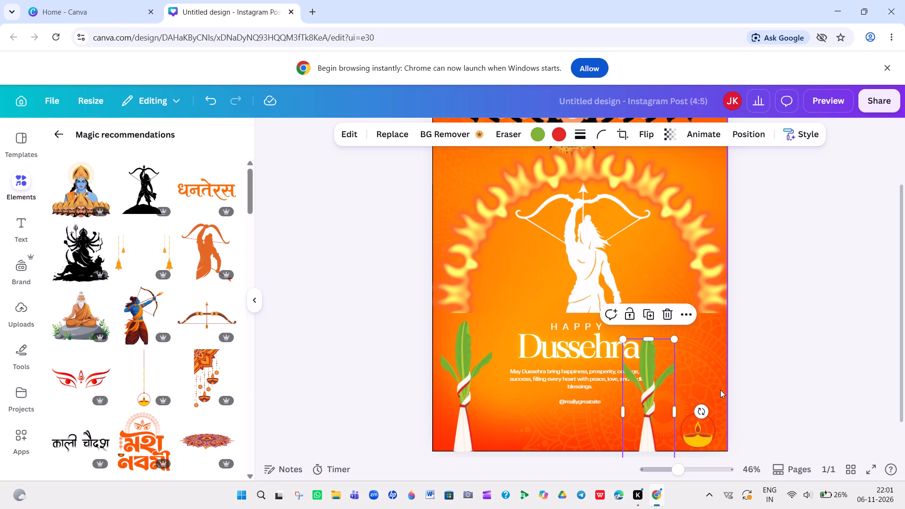
left_click(689, 444)
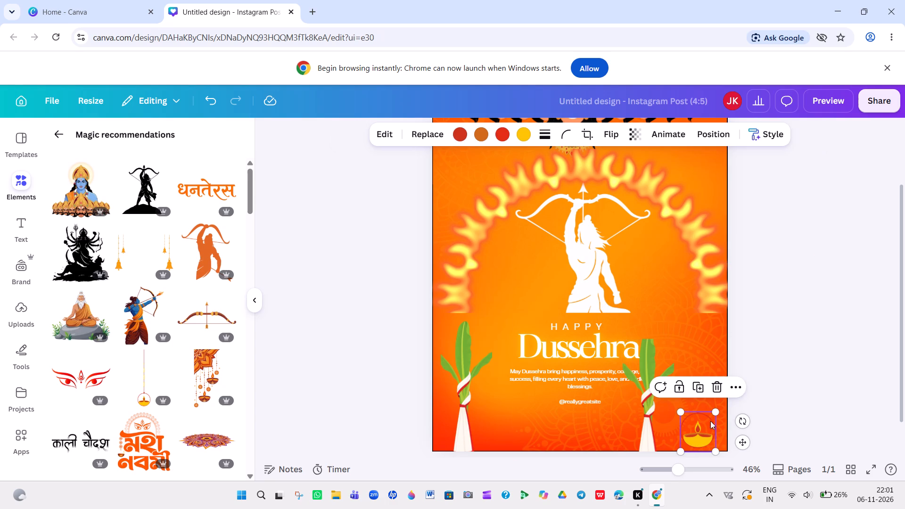
left_click(720, 389)
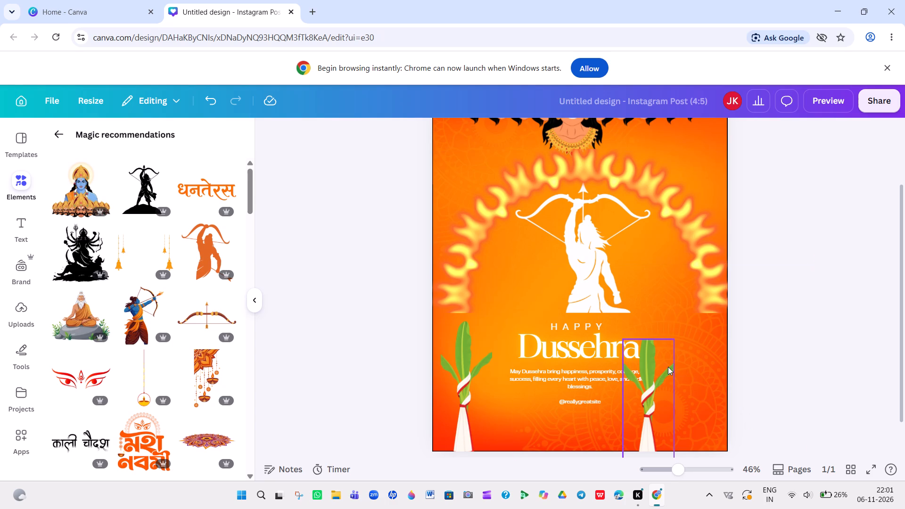
Move the right banana plant back into the lower-right corner, flush with the poster's right edge and with its base beyond the bottom.
left_click_drag(651, 361, 701, 336)
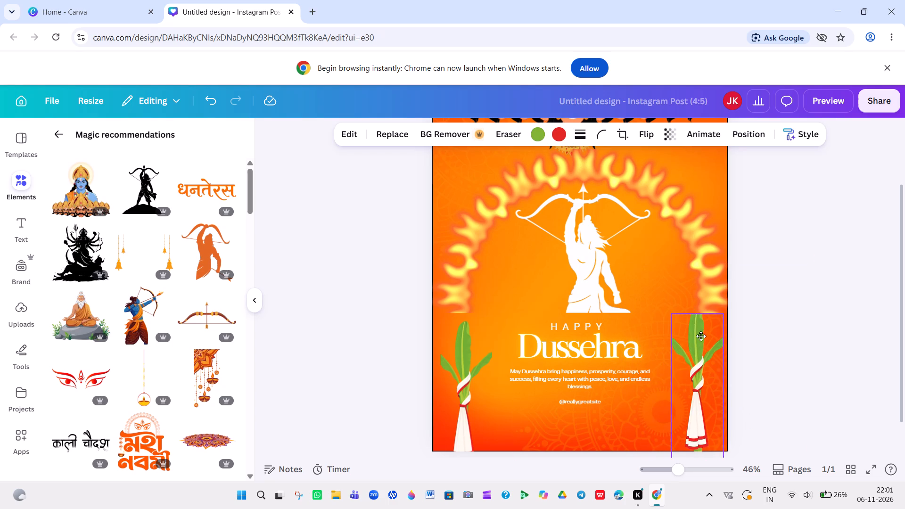
left_click_drag(701, 336, 700, 354)
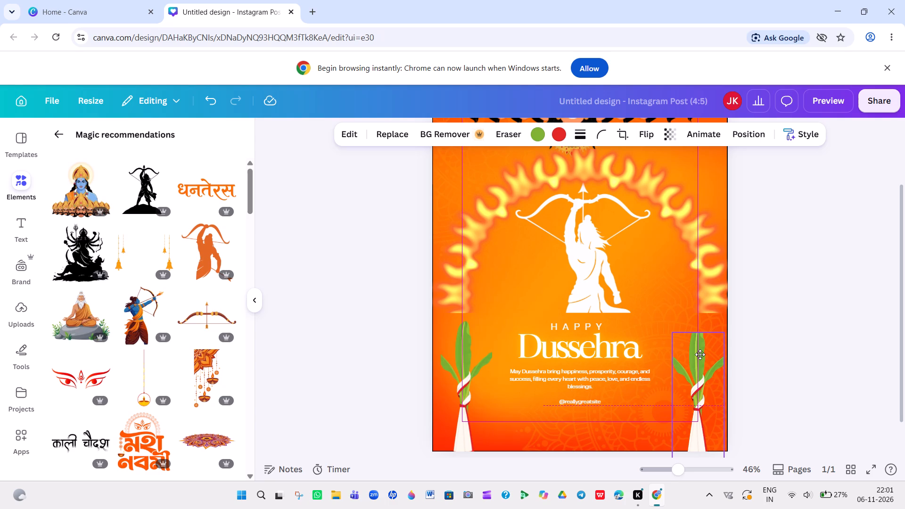
left_click_drag(700, 354, 704, 349)
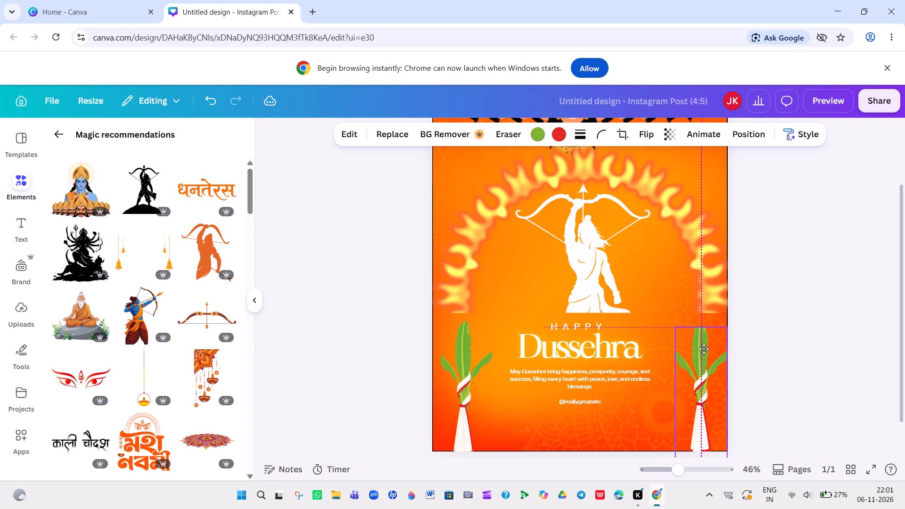
left_click_drag(704, 349, 705, 348)
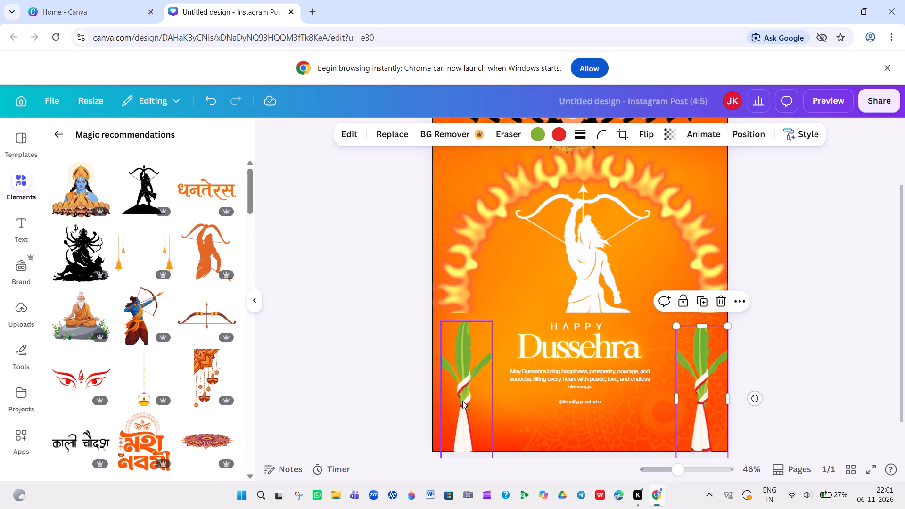
Move the left banana plant flush against the poster's left edge and slightly higher.
left_click_drag(462, 401, 458, 402)
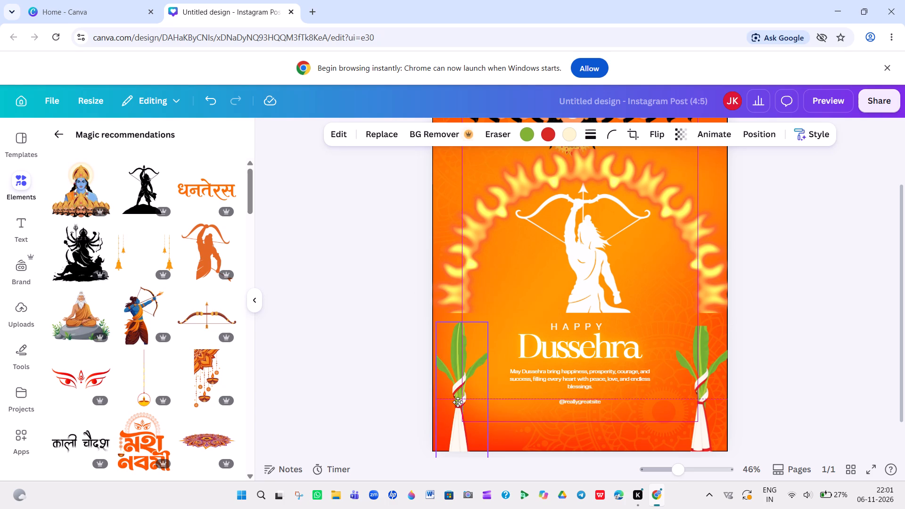
left_click_drag(458, 402, 459, 397)
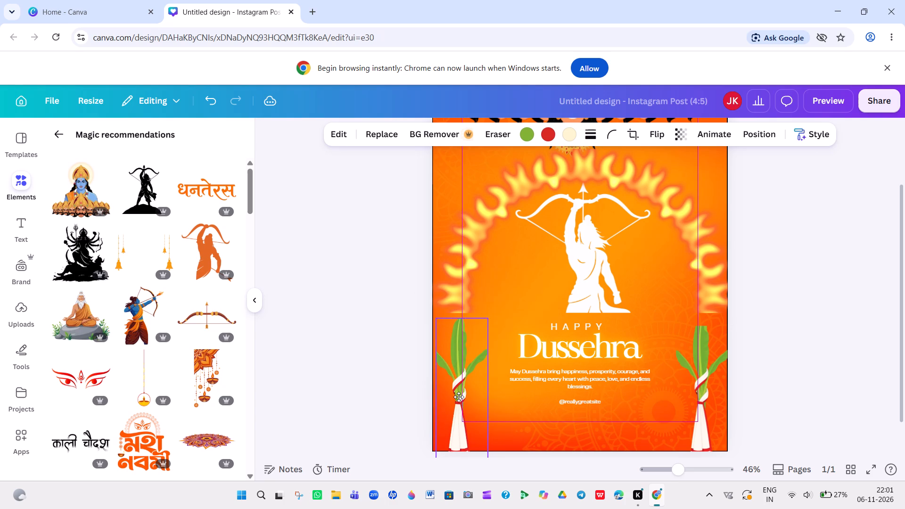
left_click_drag(459, 397, 455, 397)
left_click_drag(455, 397, 453, 397)
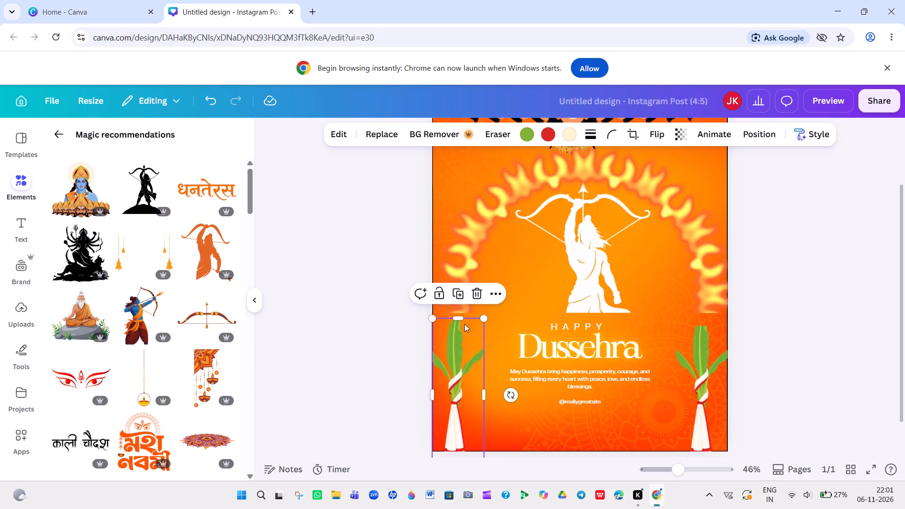
left_click(461, 319)
Recrop the right banana plant, shifting the image down inside its frame so the leaf tip is no longer cut off.
double_click(718, 341)
double_click(702, 324)
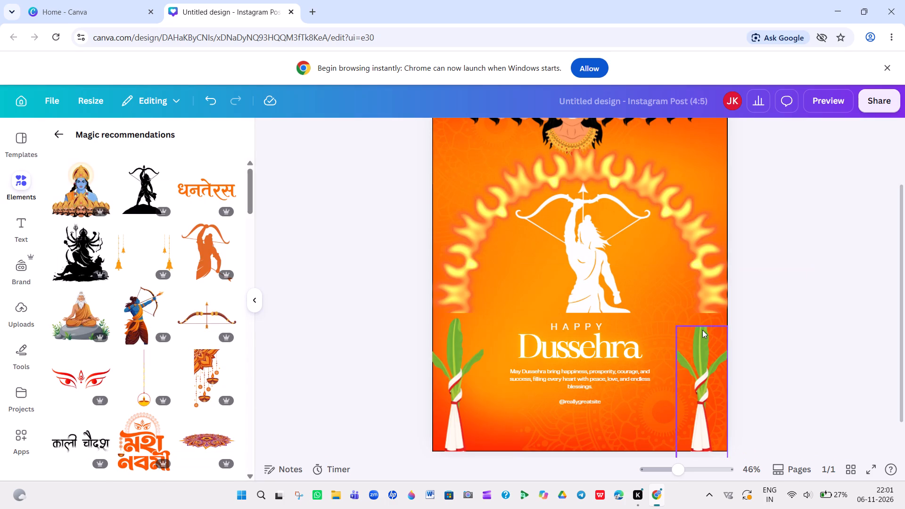
double_click(702, 332)
double_click(702, 332)
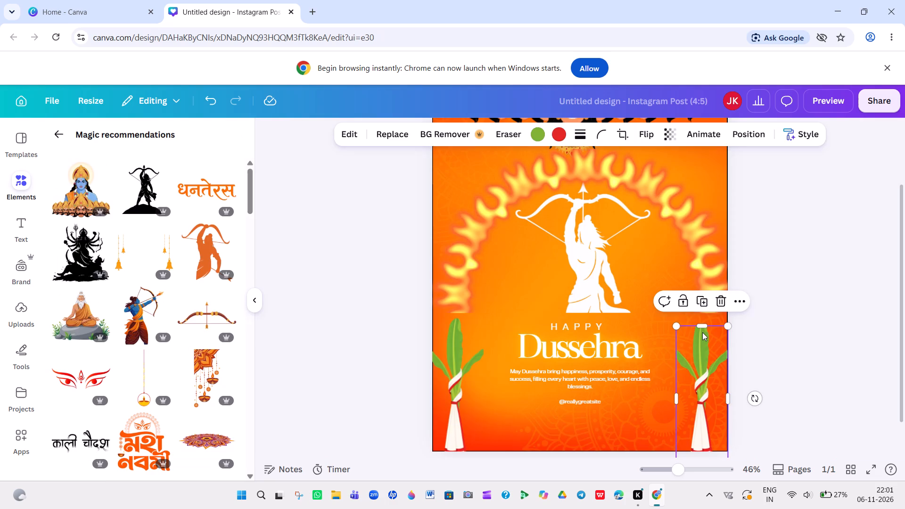
double_click(702, 332)
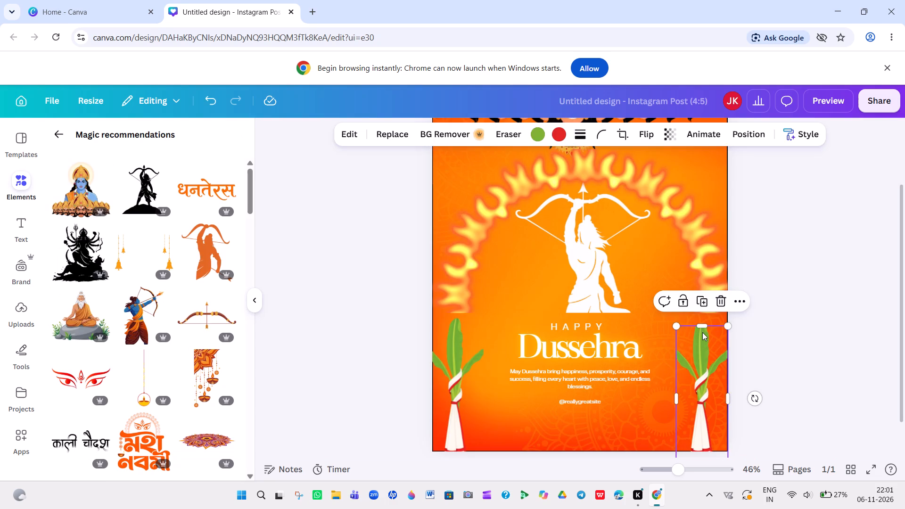
double_click(702, 332)
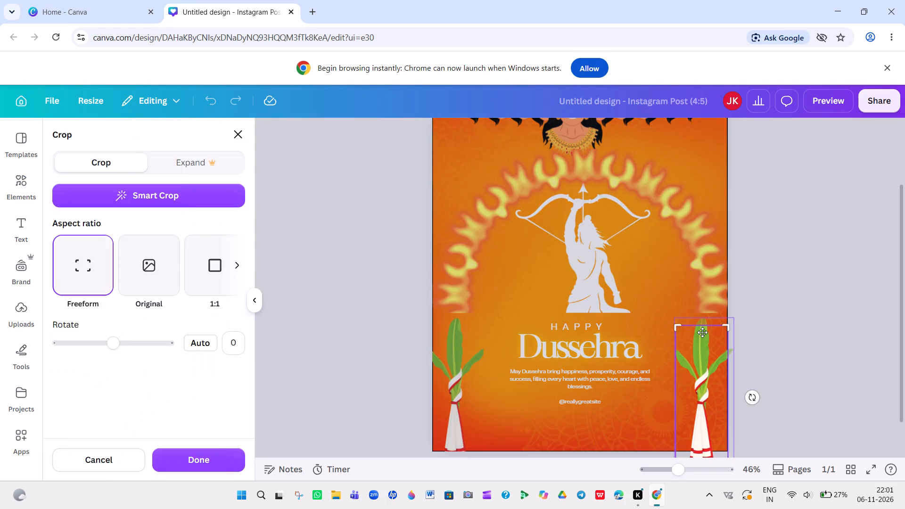
double_click(702, 332)
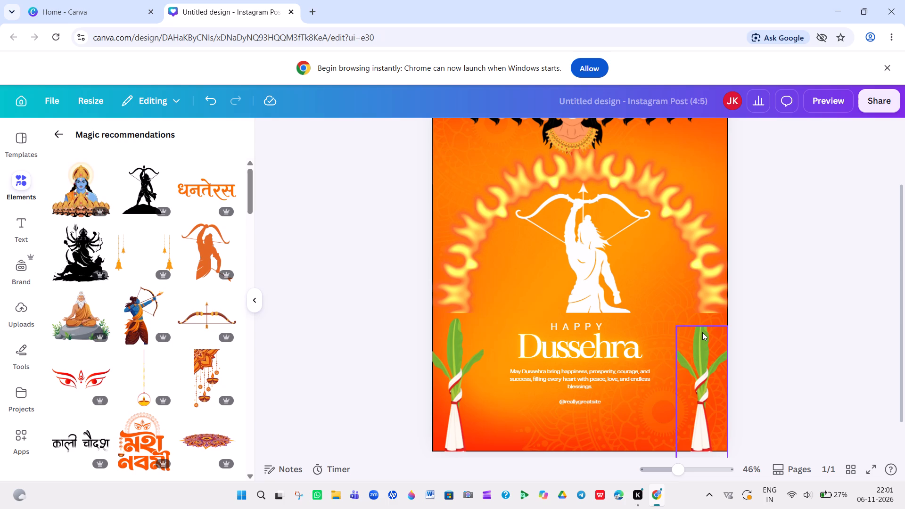
double_click(702, 332)
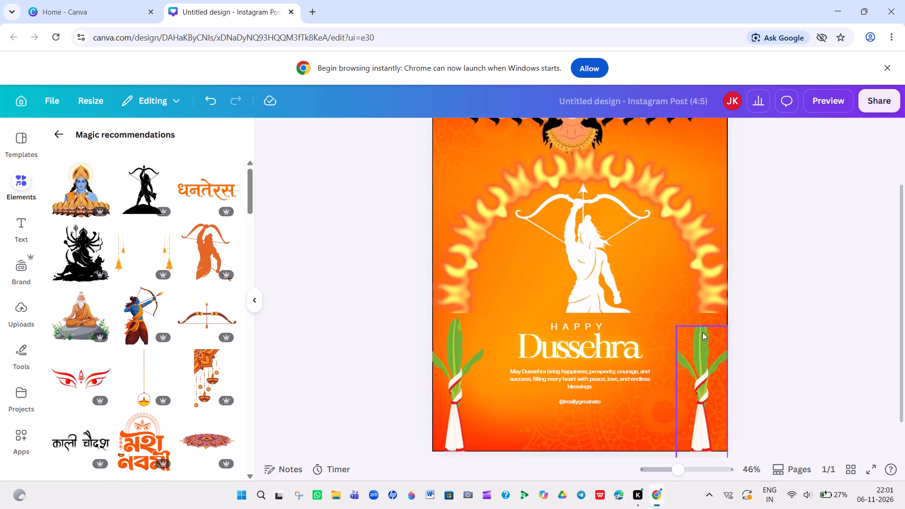
double_click(702, 332)
left_click(702, 332)
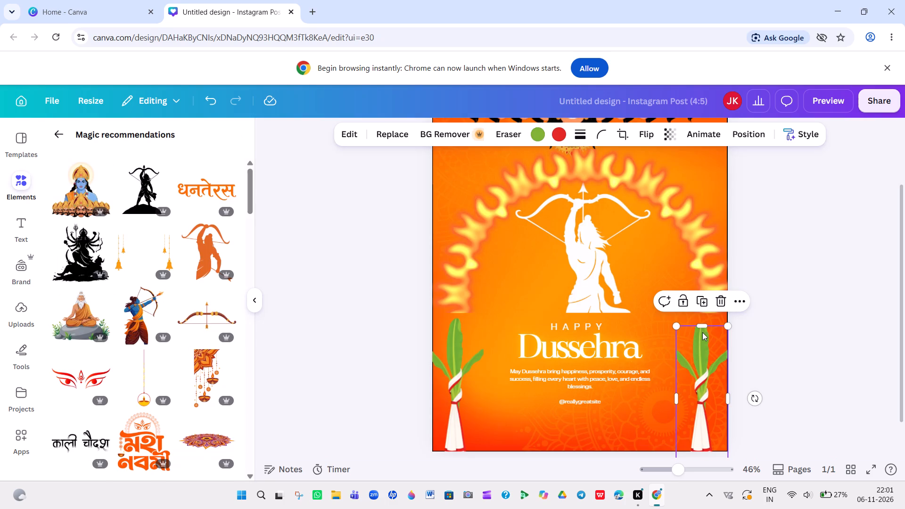
double_click(702, 332)
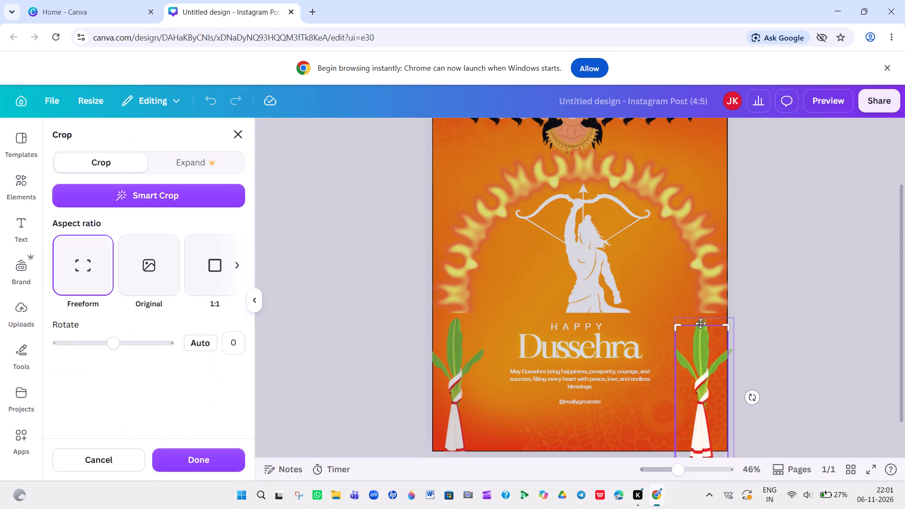
left_click_drag(701, 326, 702, 322)
left_click_drag(702, 322, 705, 336)
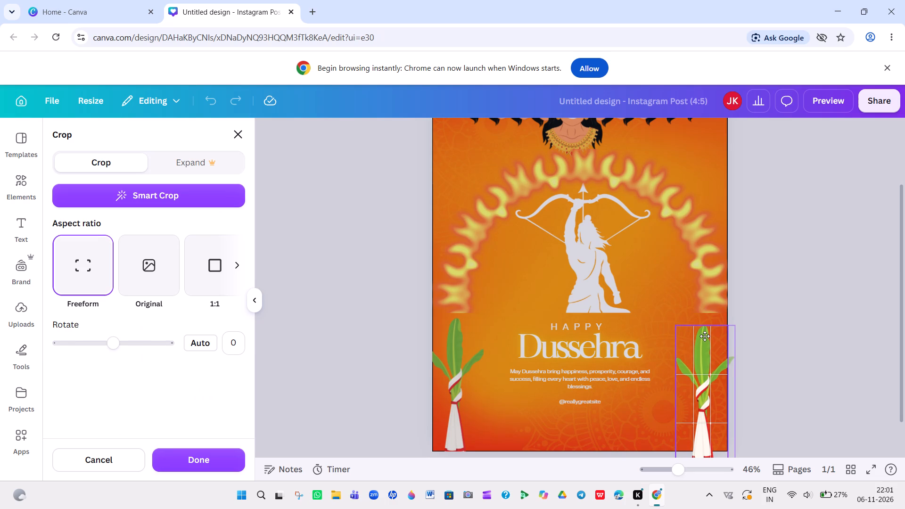
left_click_drag(705, 336, 705, 333)
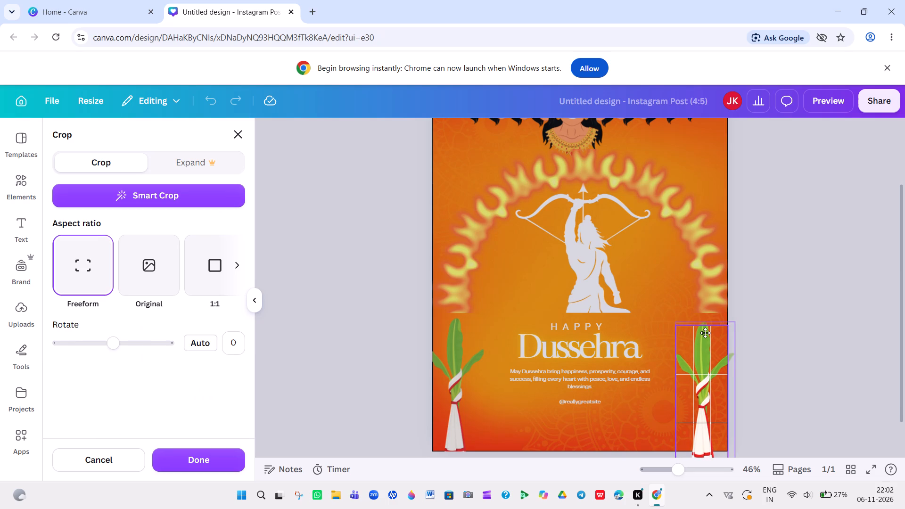
left_click_drag(705, 333, 705, 339)
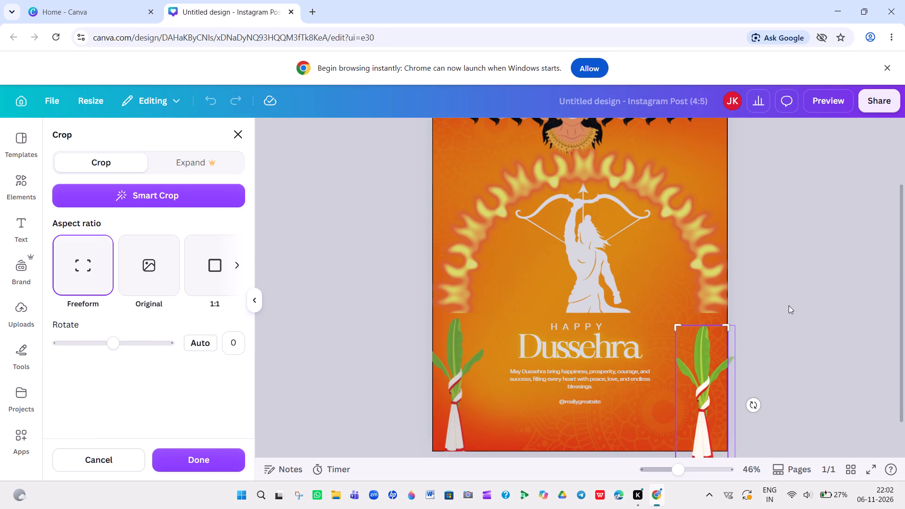
left_click(806, 302)
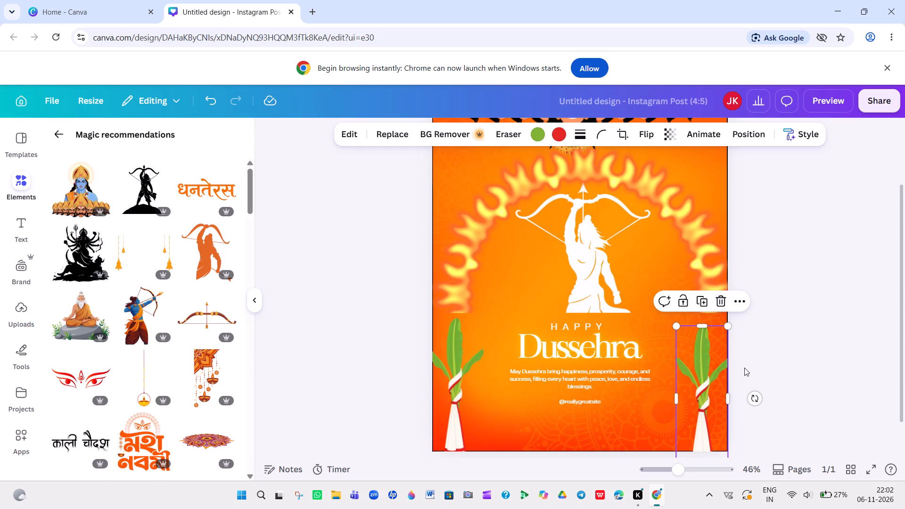
Raise the right banana plant so its top lines up with the top of the left plant.
left_click_drag(707, 378, 707, 371)
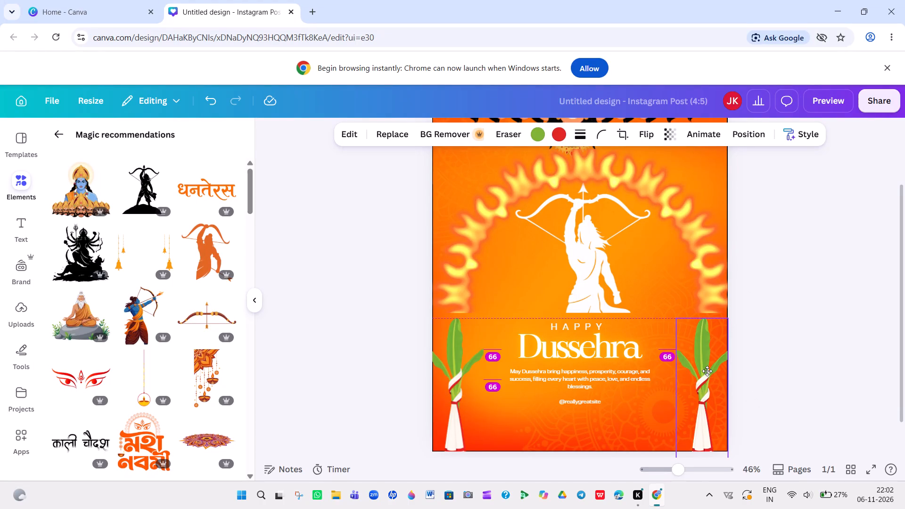
left_click_drag(707, 371, 708, 366)
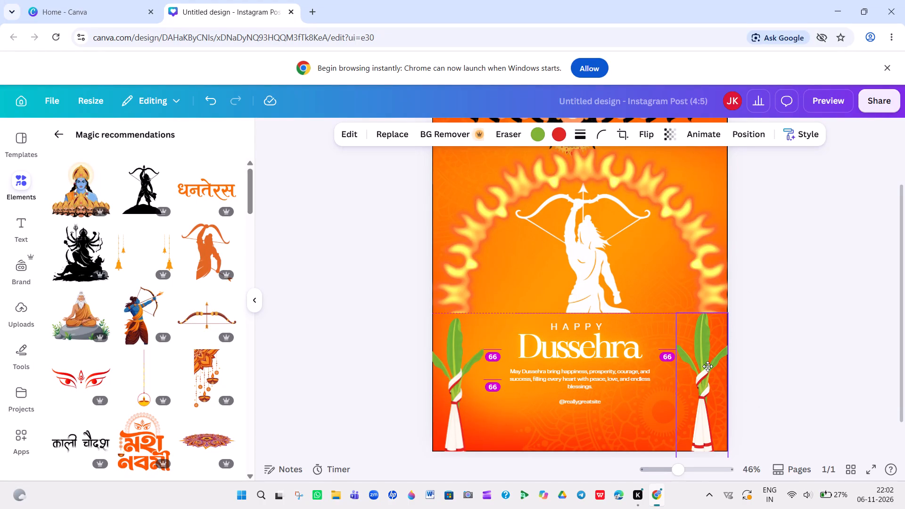
left_click_drag(708, 366, 708, 367)
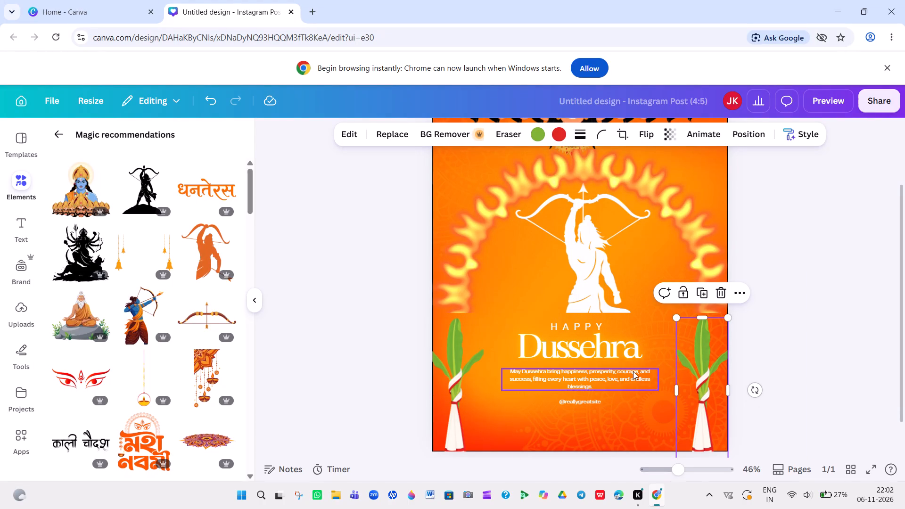
left_click(599, 425)
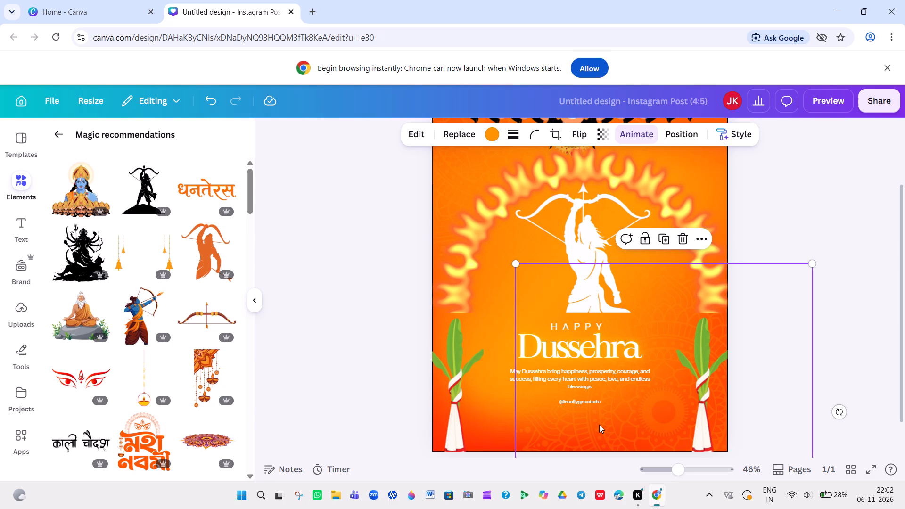
left_click(576, 401)
key("BackSpace")
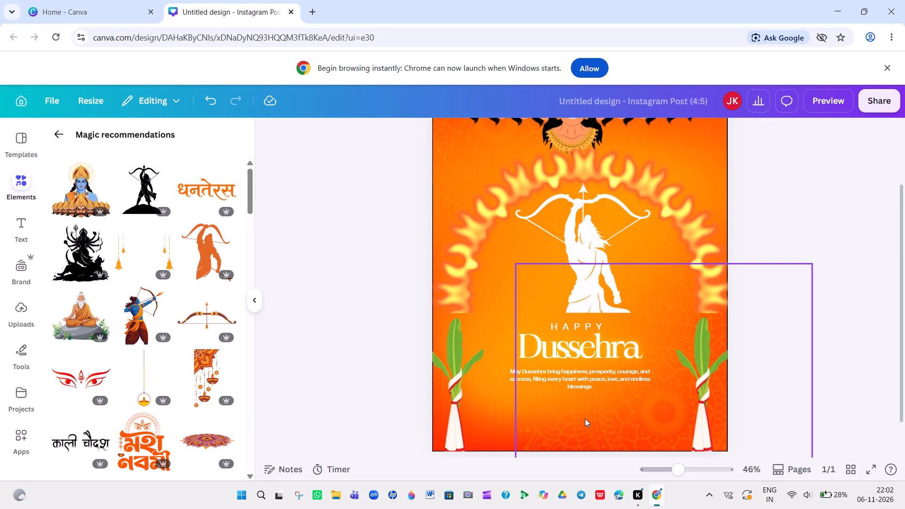
left_click(585, 419)
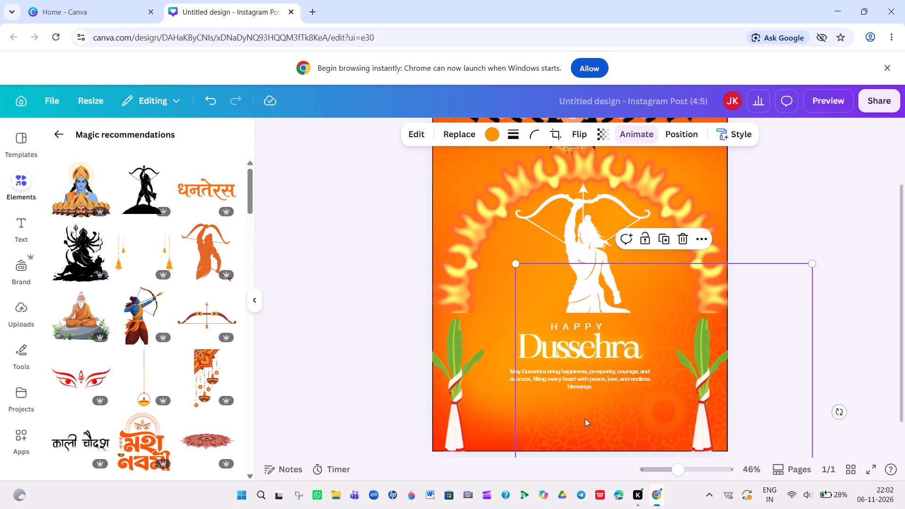
Add a new body text box to the poster.
double_click(30, 217)
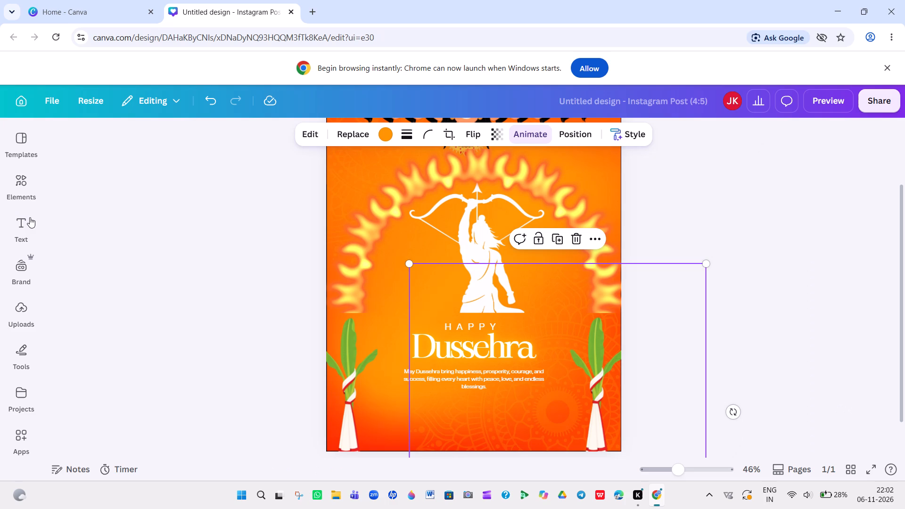
left_click(18, 230)
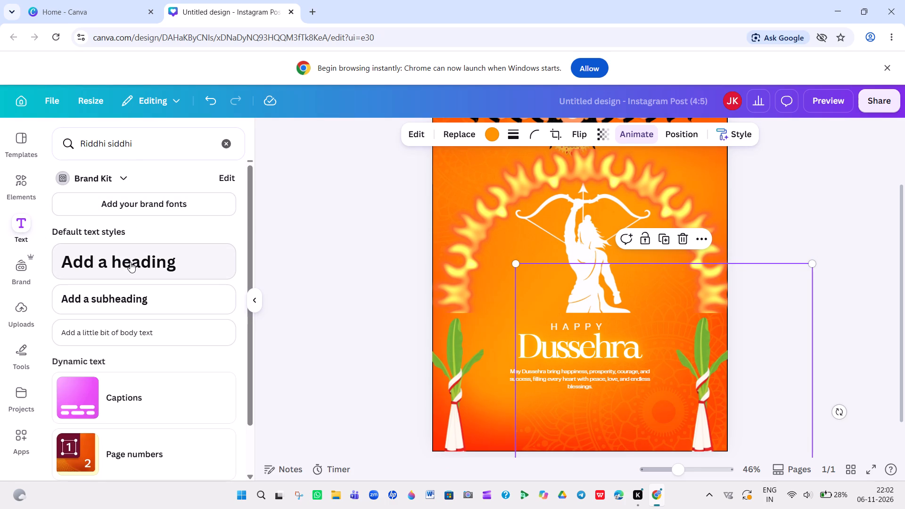
left_click(126, 329)
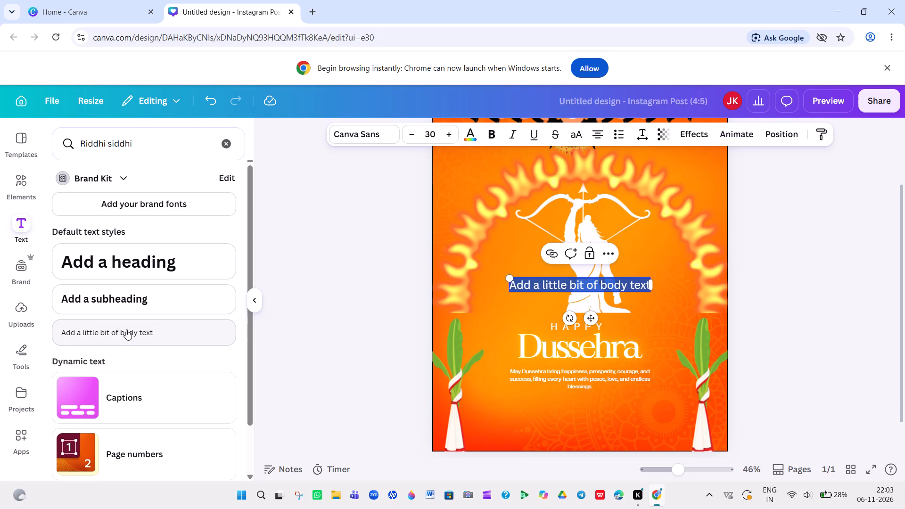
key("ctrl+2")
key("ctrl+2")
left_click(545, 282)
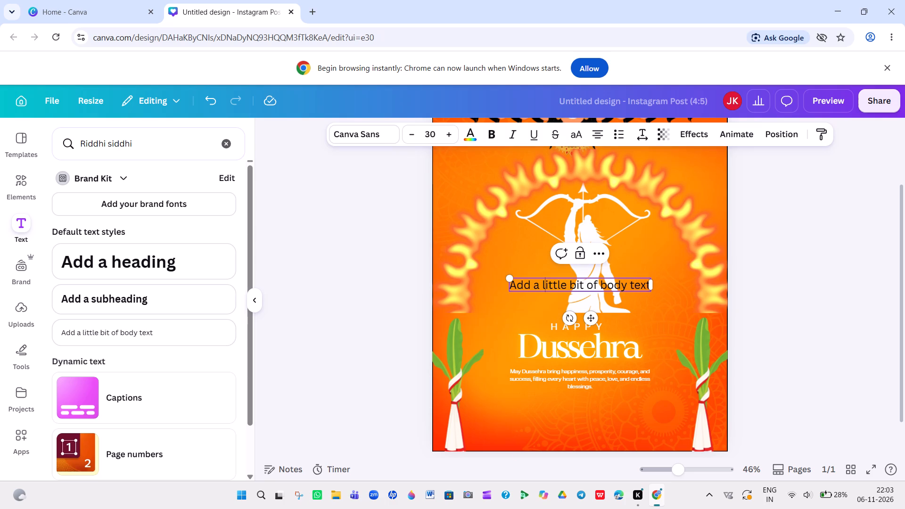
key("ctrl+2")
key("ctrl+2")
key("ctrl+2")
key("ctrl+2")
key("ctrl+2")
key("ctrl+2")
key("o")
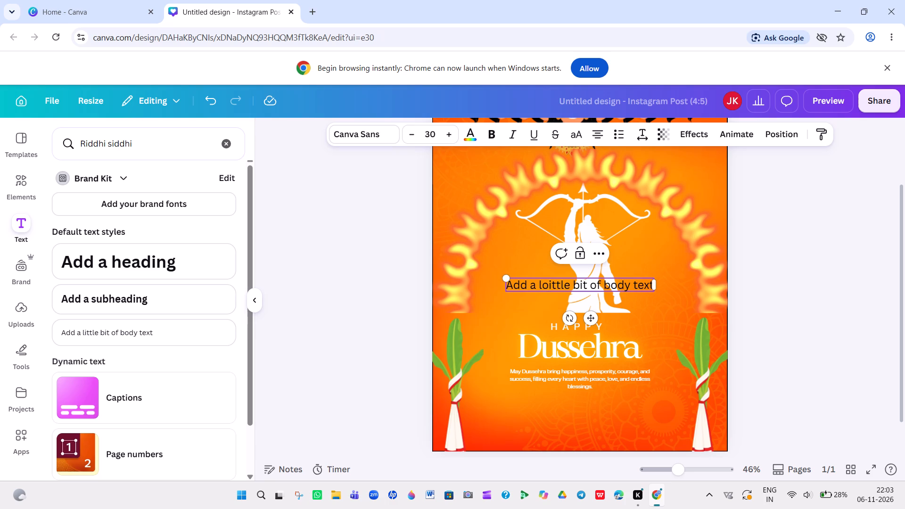
left_click(648, 286)
key("BackSpace")
key("BackSpace")
key("BackSpace")
key("BackSpace")
key("BackSpace")
key("BackSpace")
key("BackSpace")
key("BackSpace")
key("BackSpace")
key("BackSpace")
key("BackSpace")
key("BackSpace")
key("BackSpace")
key("BackSpace")
key("BackSpace")
key("BackSpace")
key("BackSpace")
key("BackSpace")
key("BackSpace")
key("BackSpace")
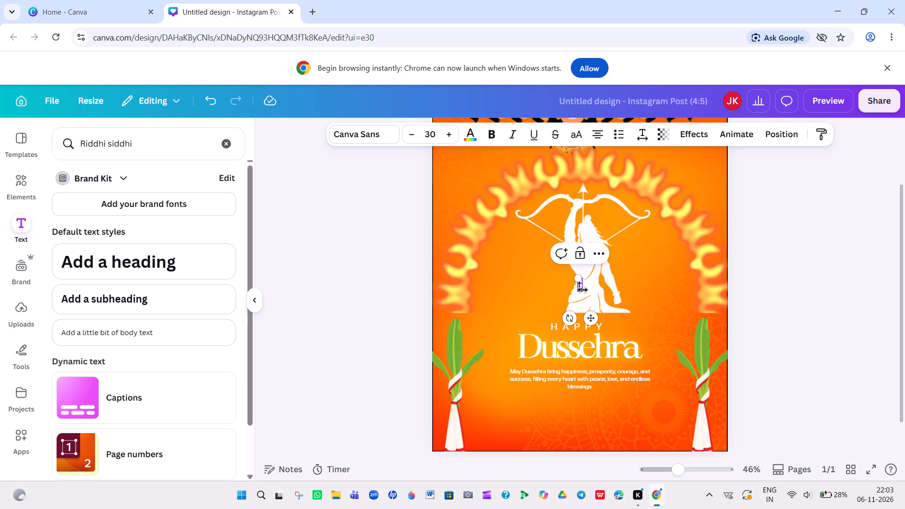
key("shift+at")
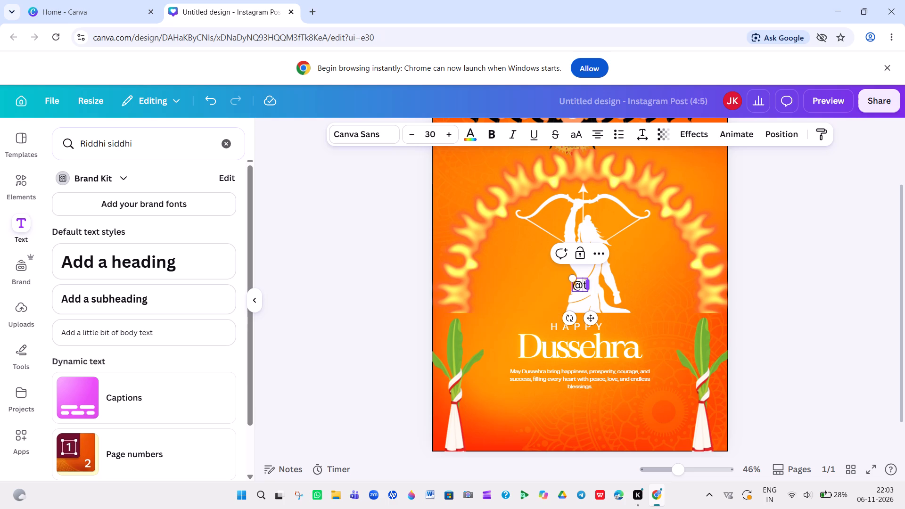
key("o")
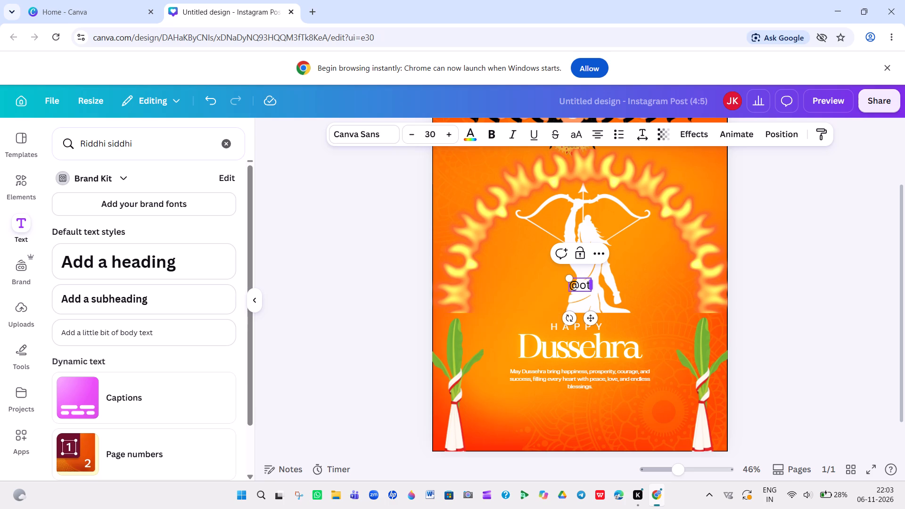
key("BackSpace")
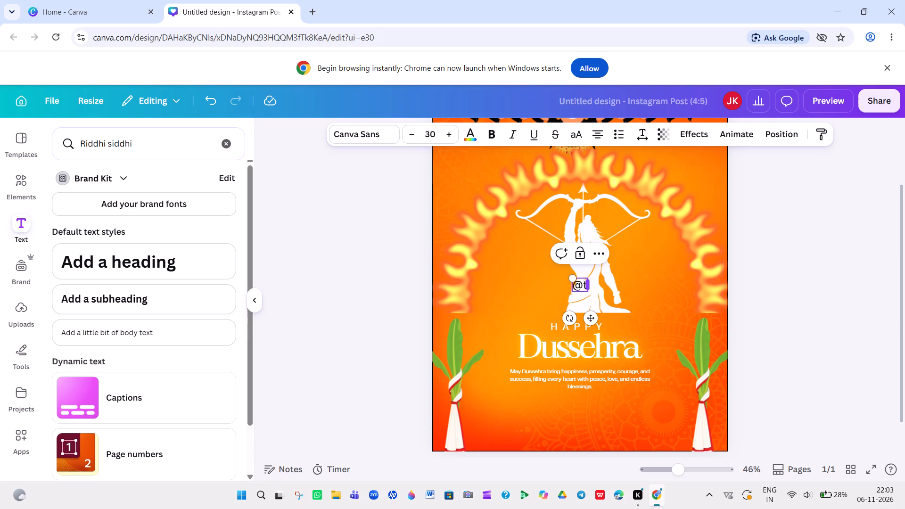
key("o")
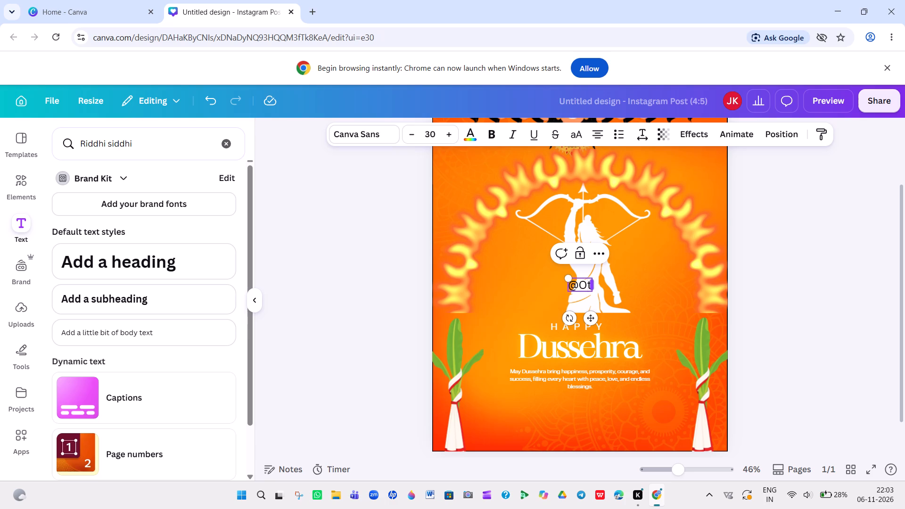
type("ur")
key("space")
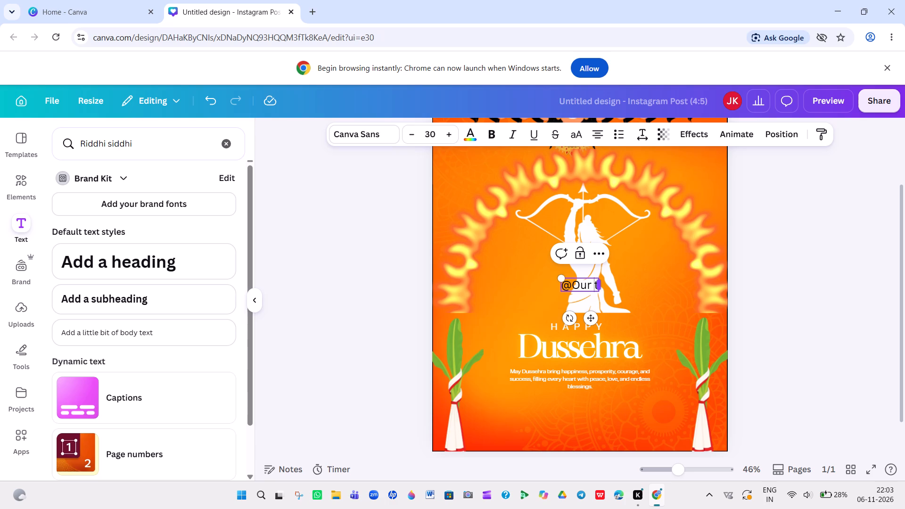
type("sweet")
key("space")
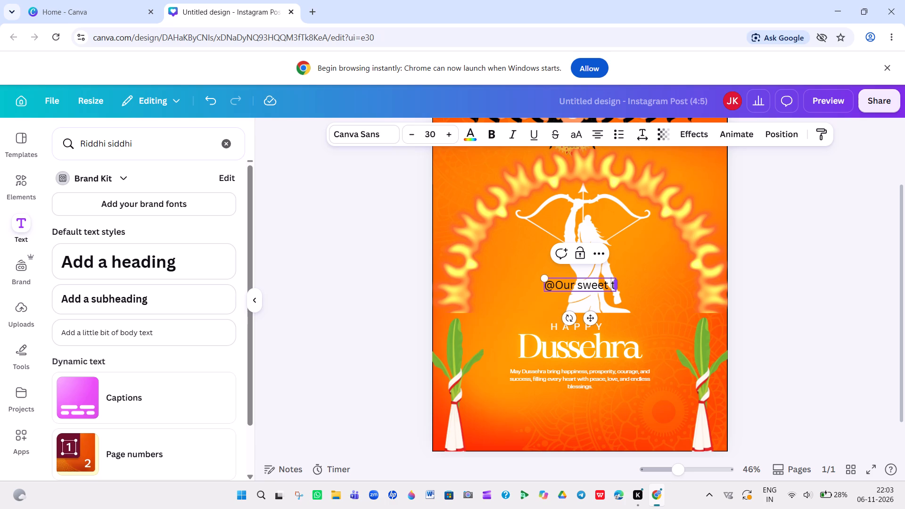
type("hom")
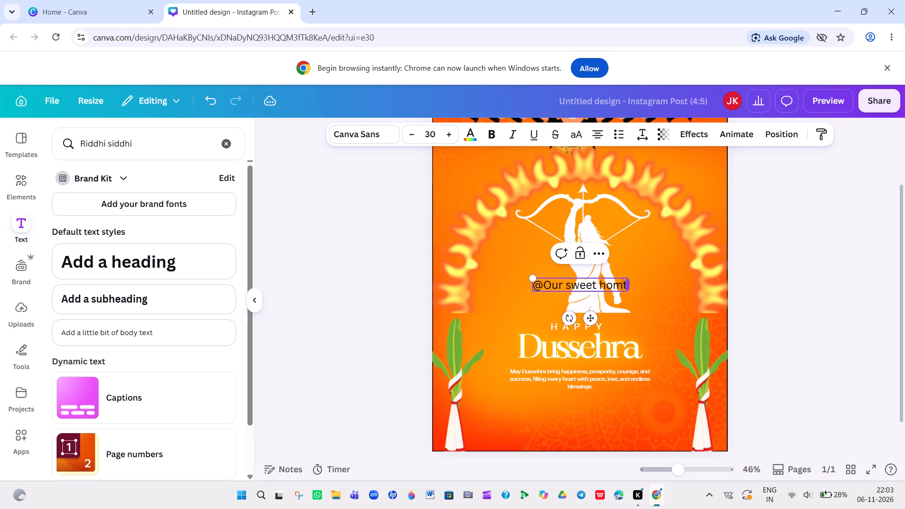
key("e")
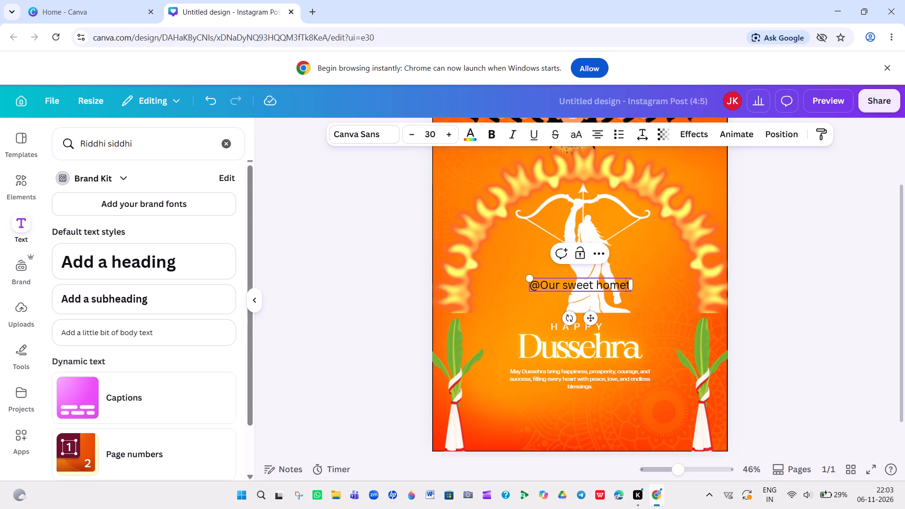
left_click(568, 284)
key("BackSpace")
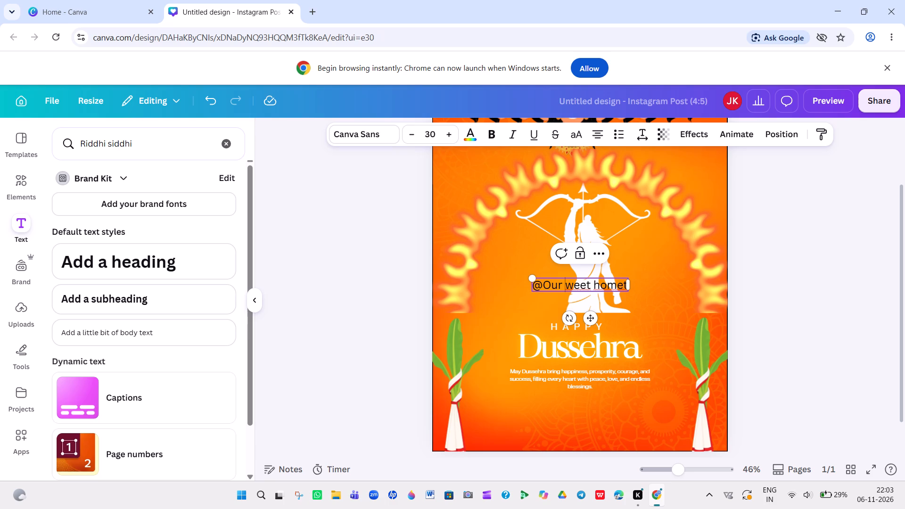
key("s")
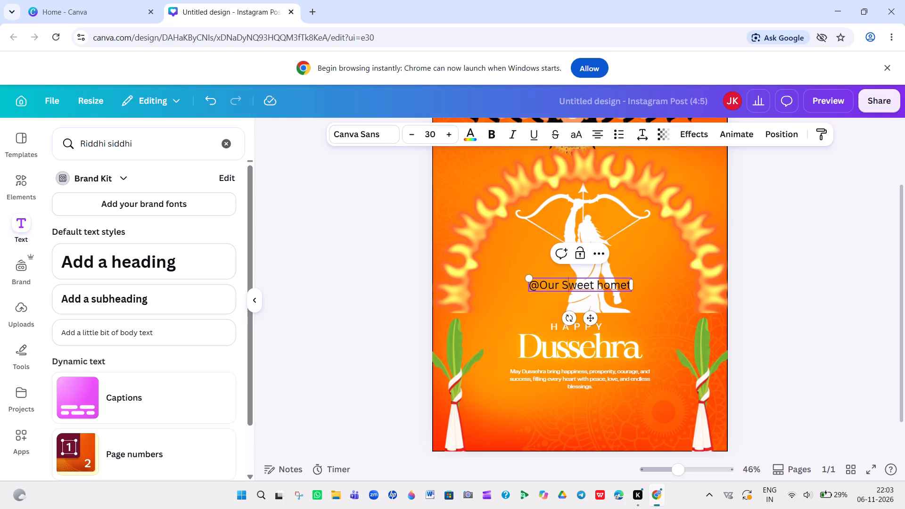
left_click(604, 284)
key("BackSpace")
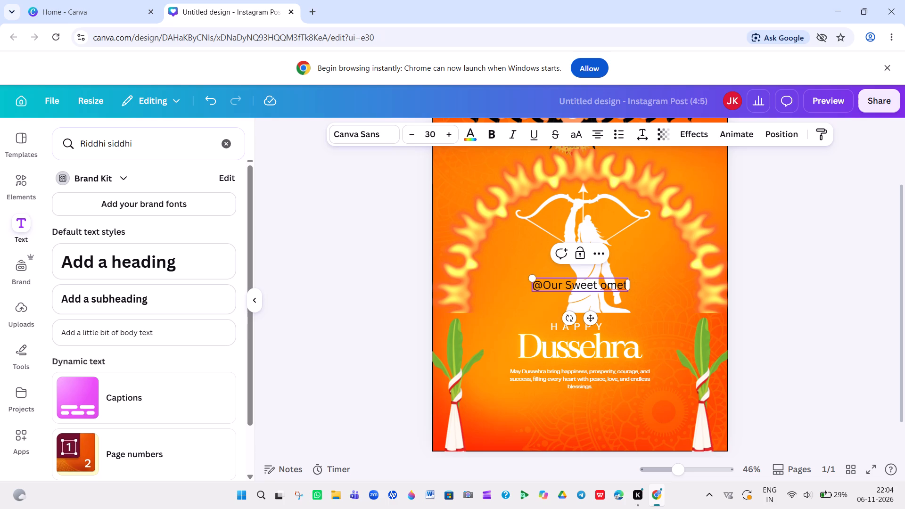
key("h")
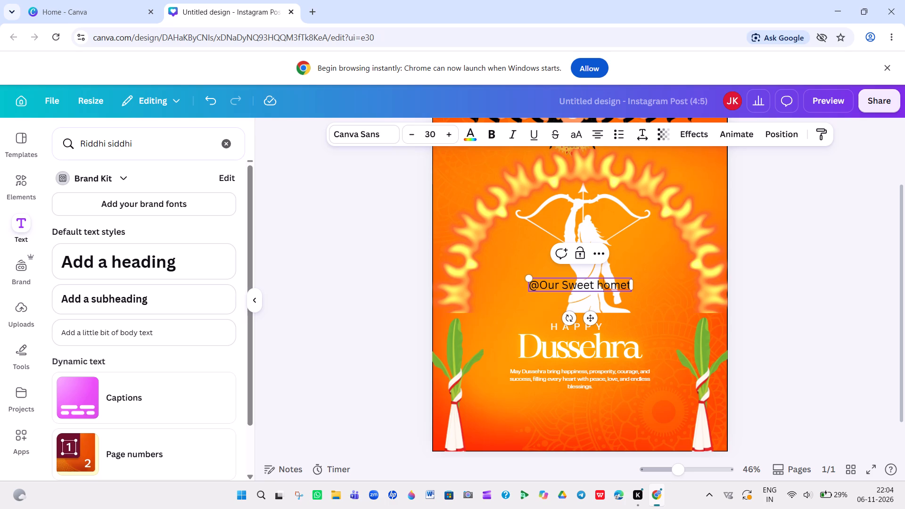
key("BackSpace")
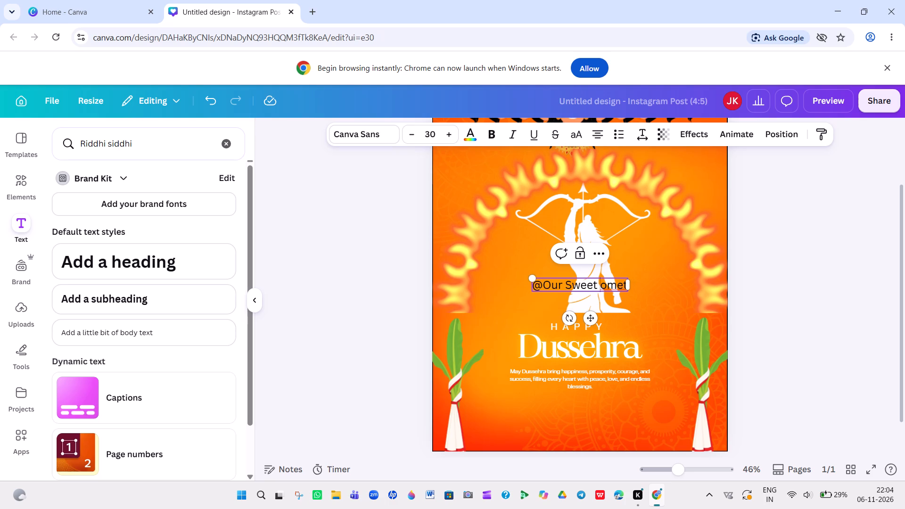
key("h")
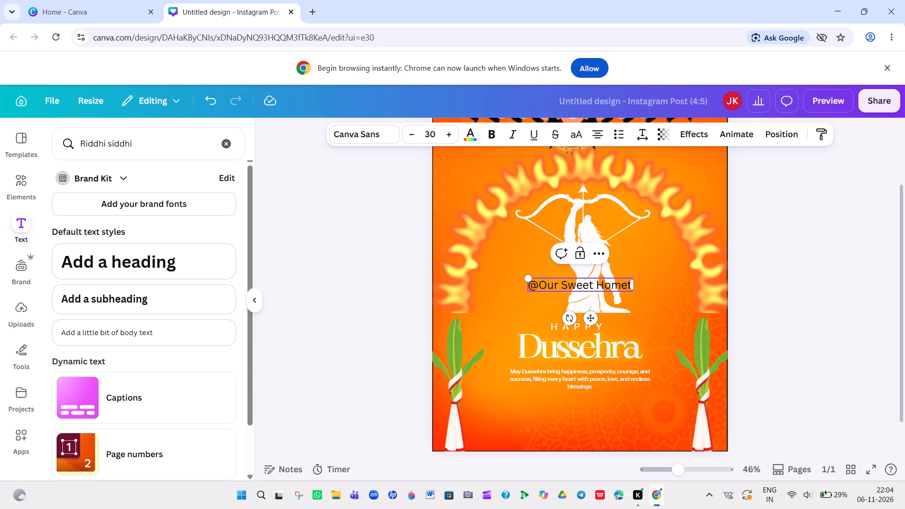
left_click(628, 284)
key("Delete")
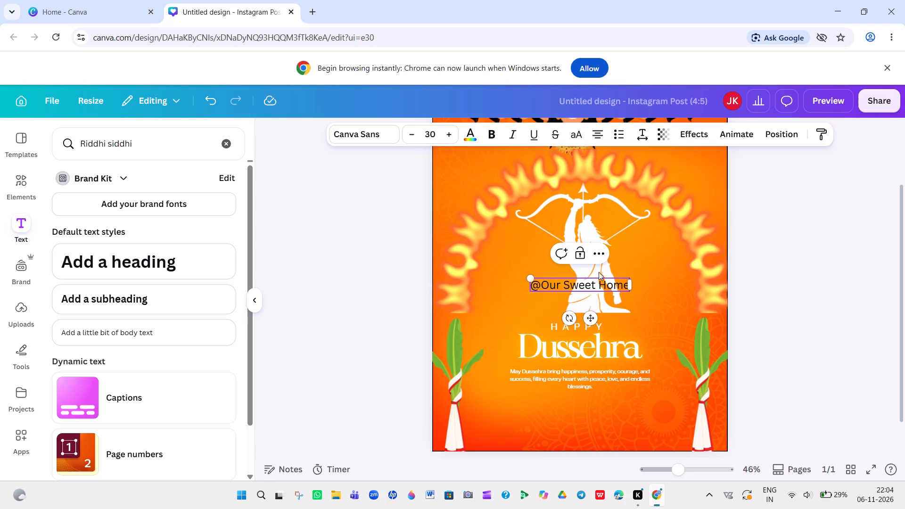
left_click_drag(593, 286, 620, 369)
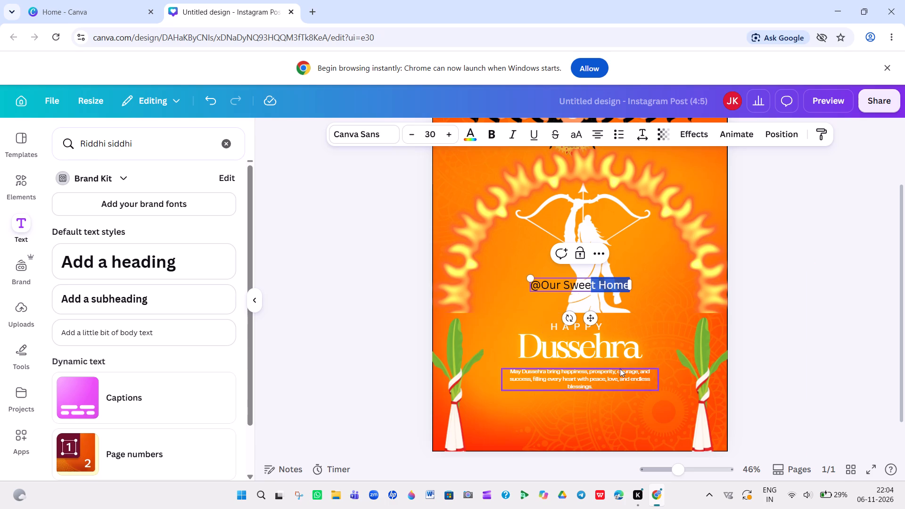
left_click_drag(620, 369, 632, 282)
left_click_drag(632, 282, 644, 362)
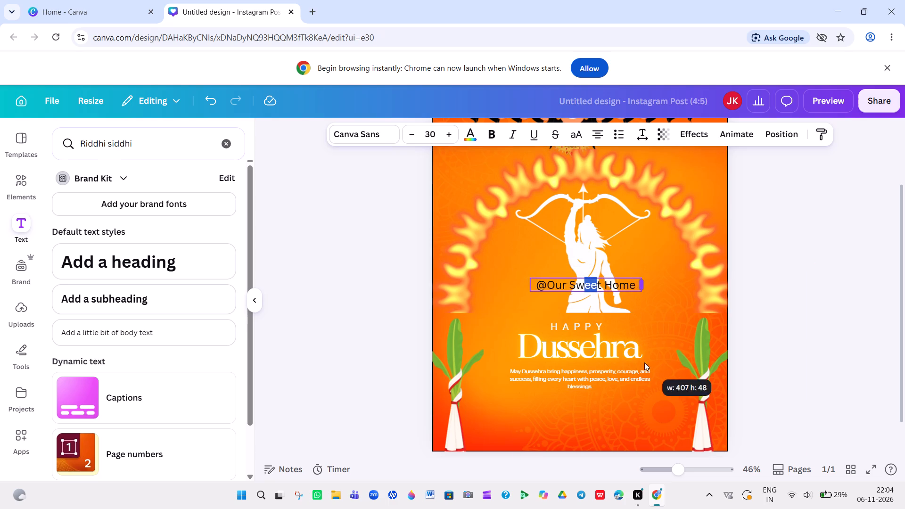
left_click_drag(644, 362, 666, 325)
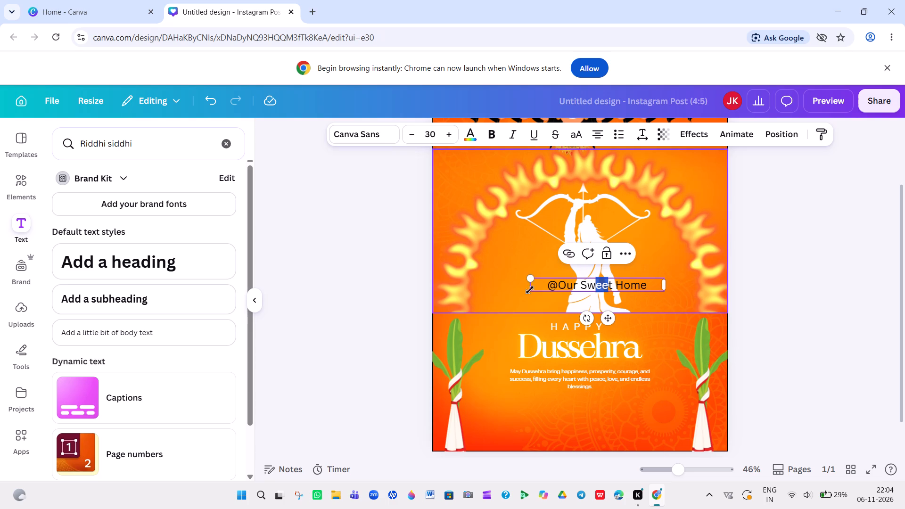
left_click_drag(530, 287, 518, 286)
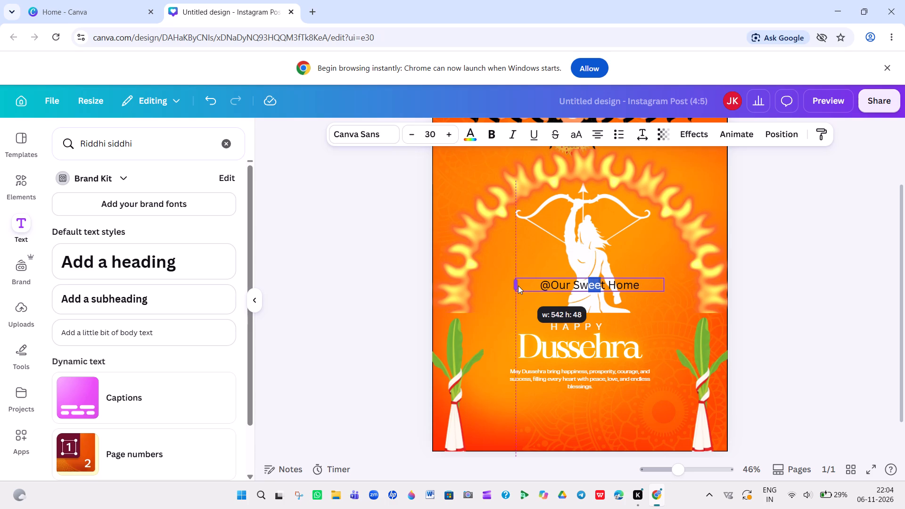
left_click_drag(518, 286, 514, 286)
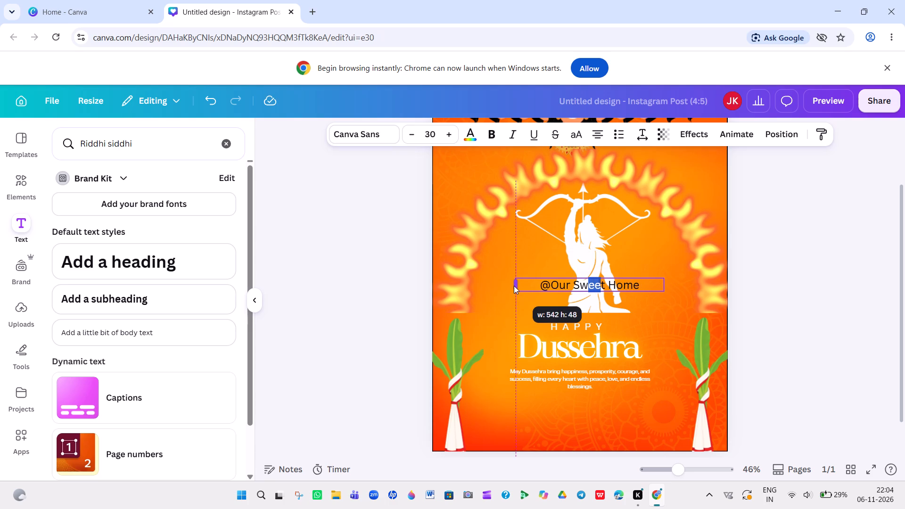
left_click_drag(514, 286, 494, 288)
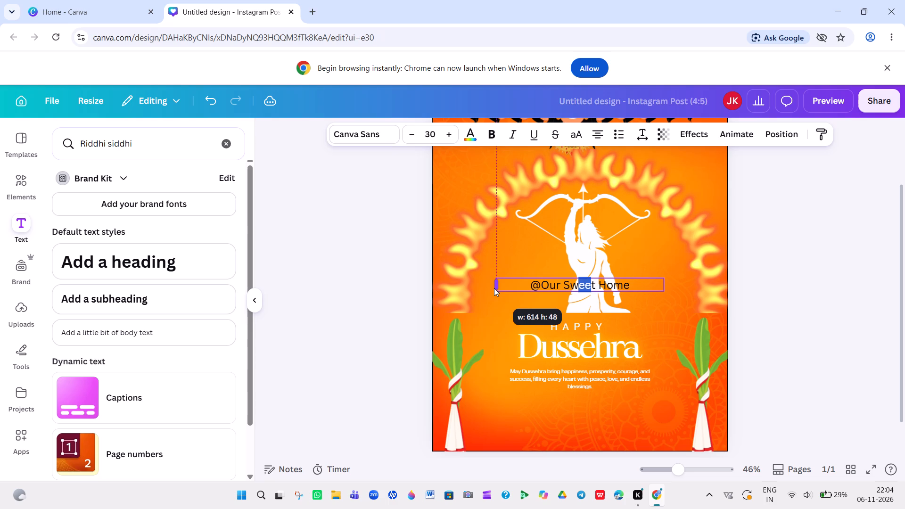
left_click_drag(494, 288, 498, 288)
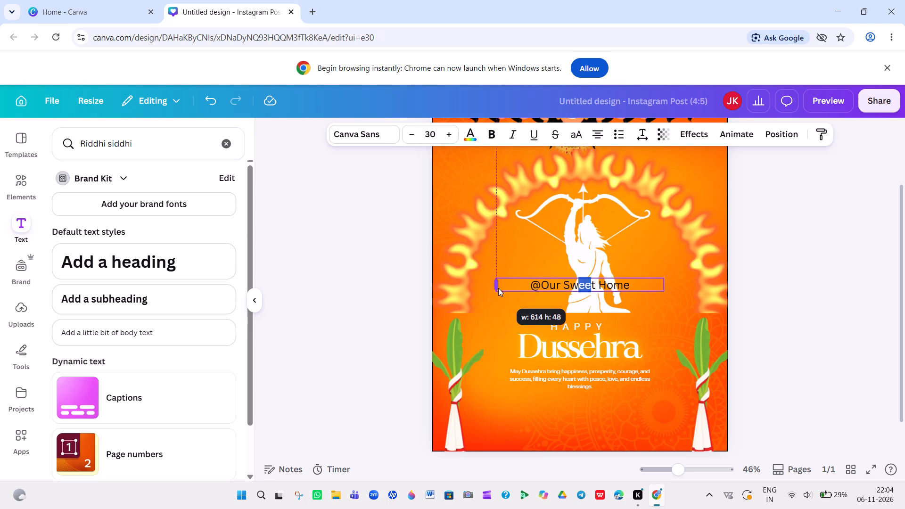
left_click_drag(498, 288, 500, 289)
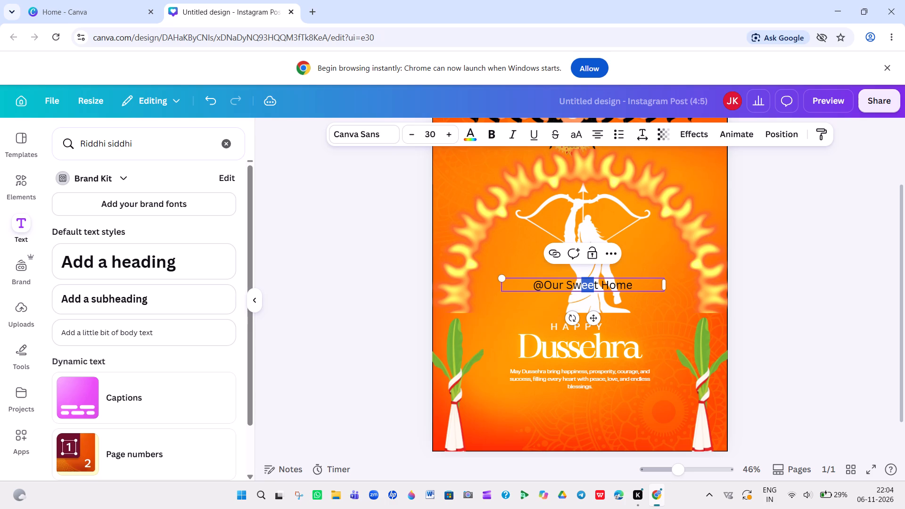
left_click_drag(524, 286, 534, 296)
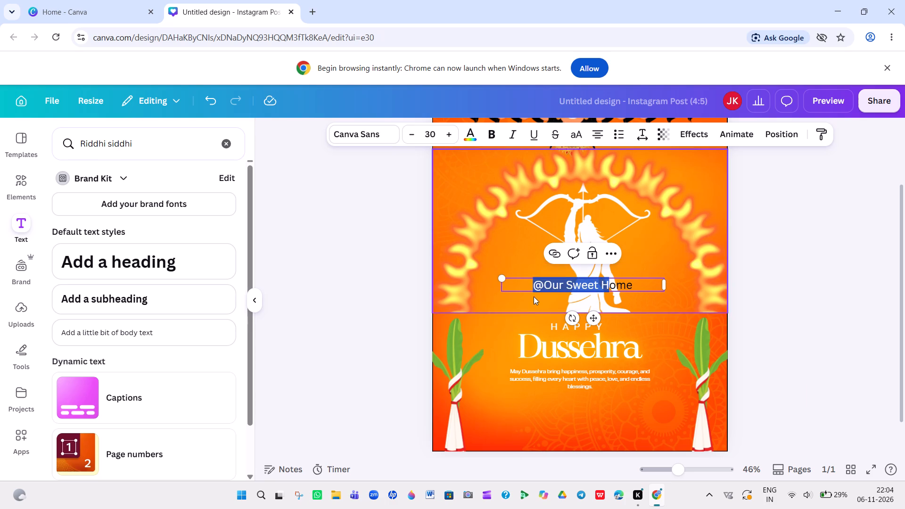
left_click_drag(534, 296, 534, 296)
double_click(514, 286)
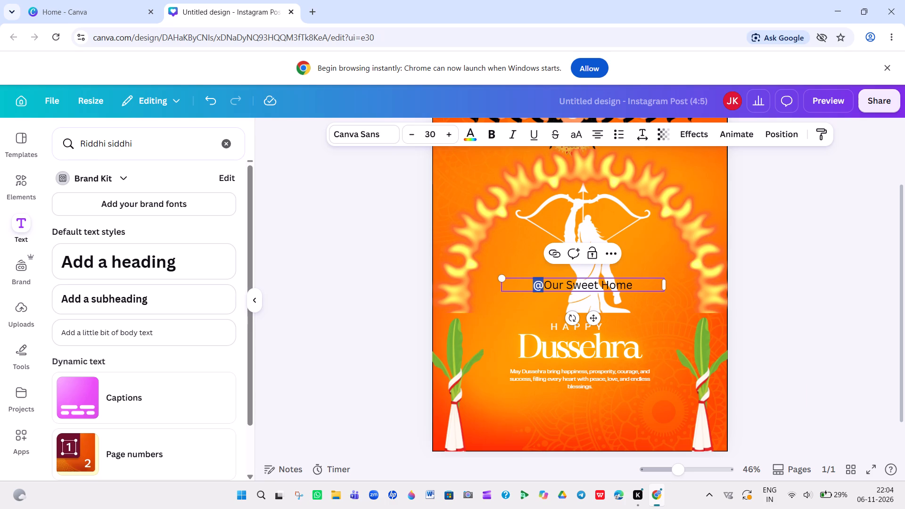
left_click_drag(500, 274, 491, 286)
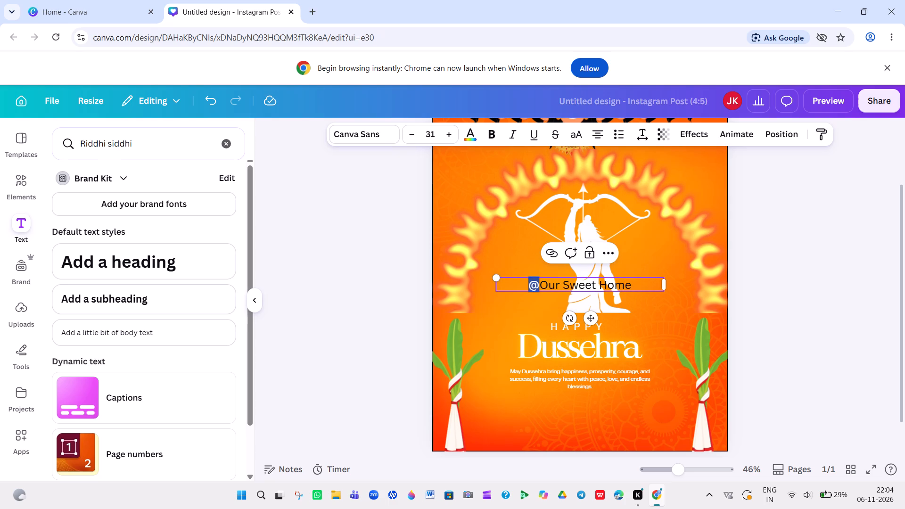
left_click_drag(662, 287, 666, 304)
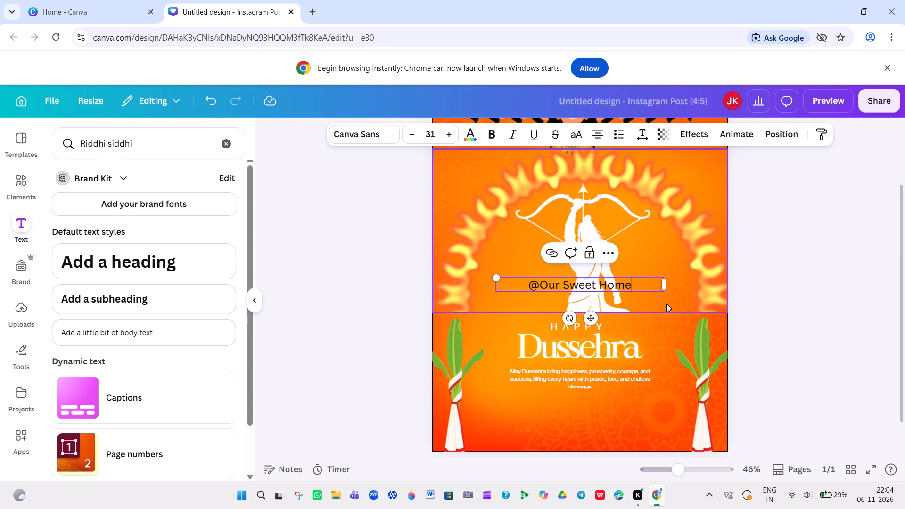
left_click_drag(666, 304, 651, 280)
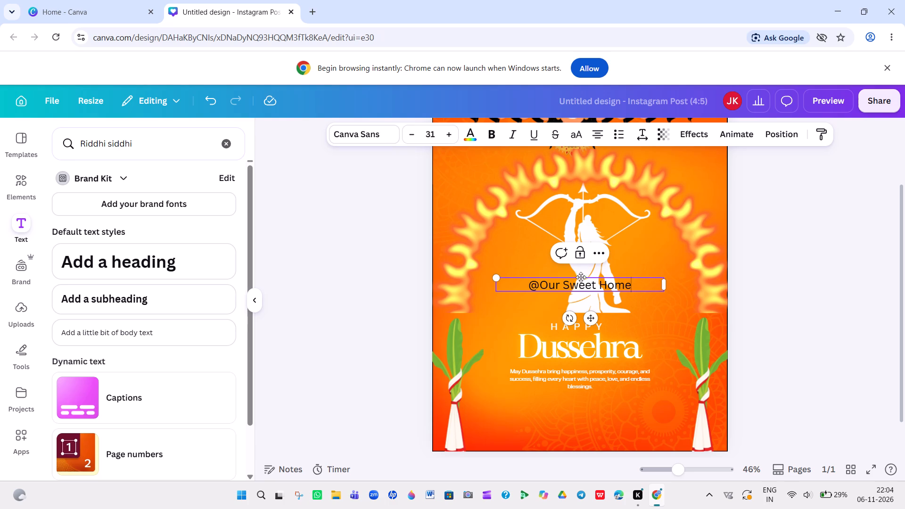
triple_click(586, 314)
left_click_drag(594, 322, 609, 407)
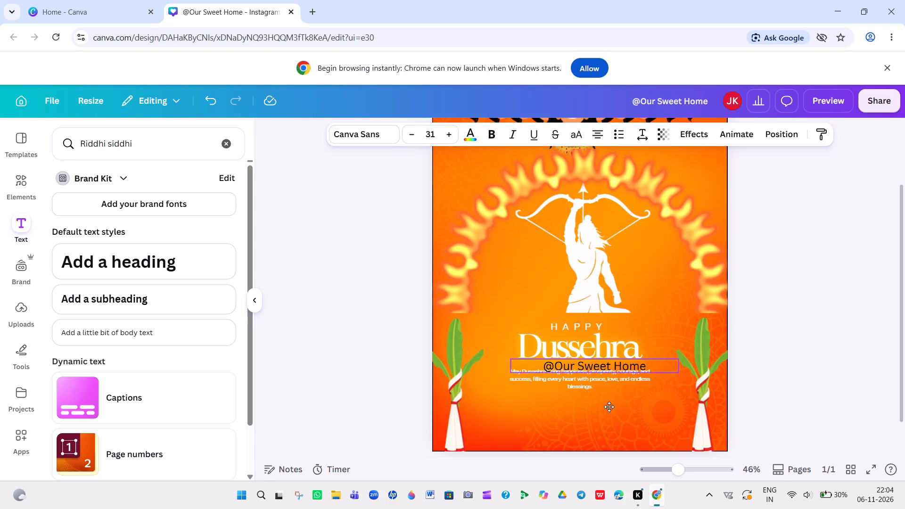
left_click_drag(609, 407, 611, 439)
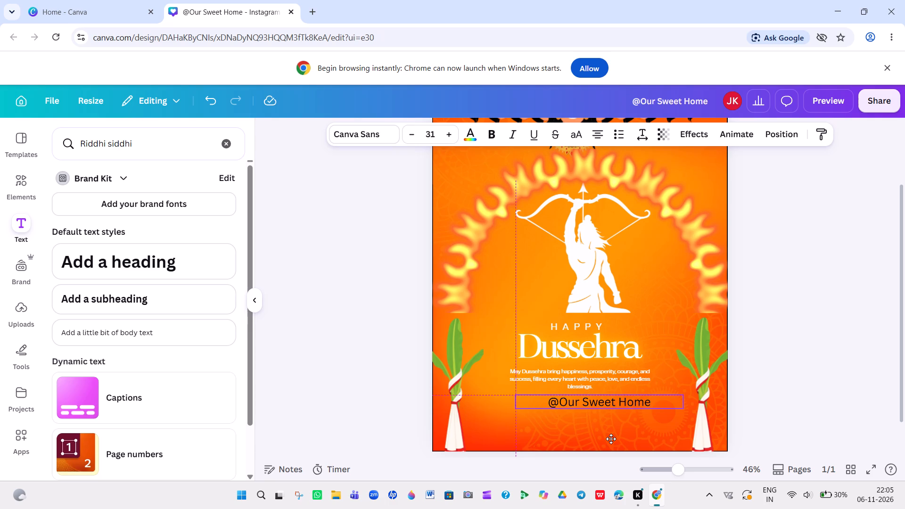
left_click_drag(611, 439, 617, 456)
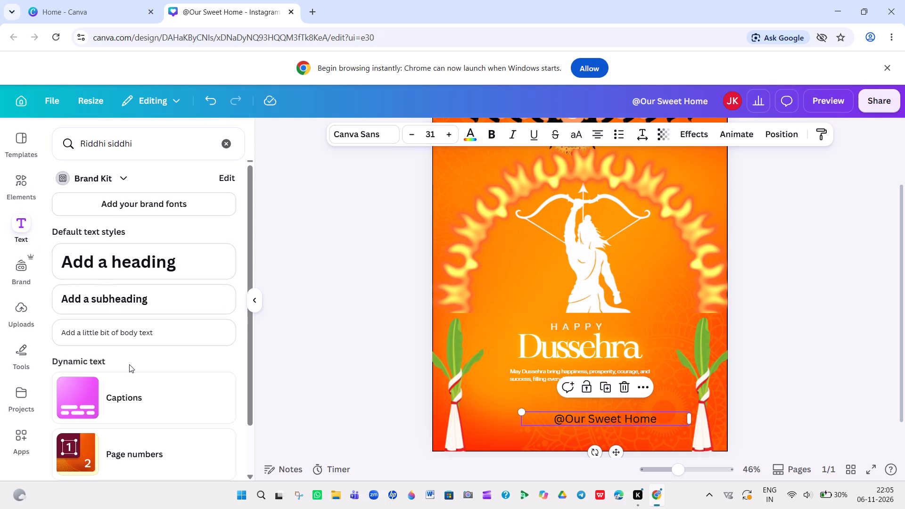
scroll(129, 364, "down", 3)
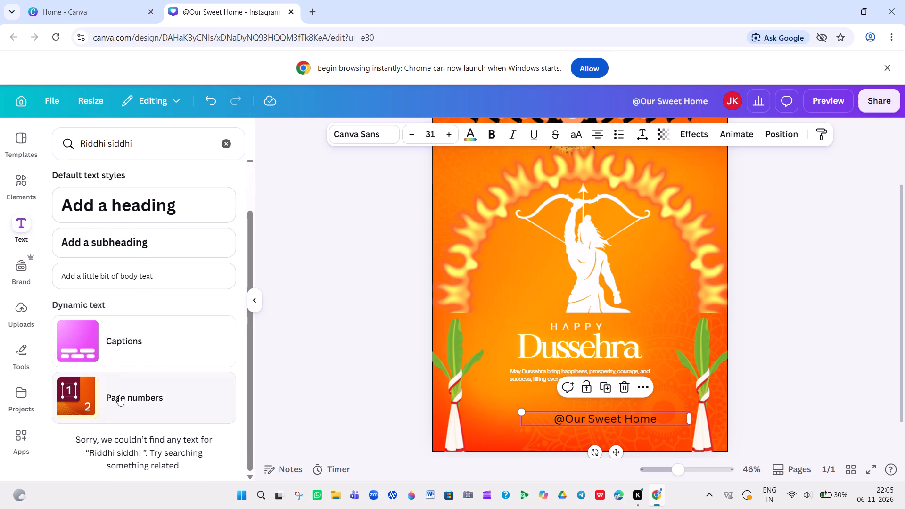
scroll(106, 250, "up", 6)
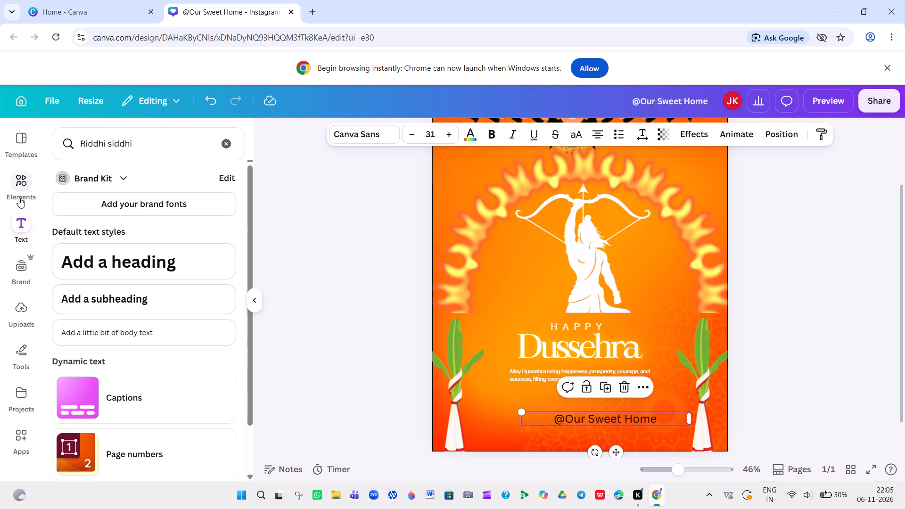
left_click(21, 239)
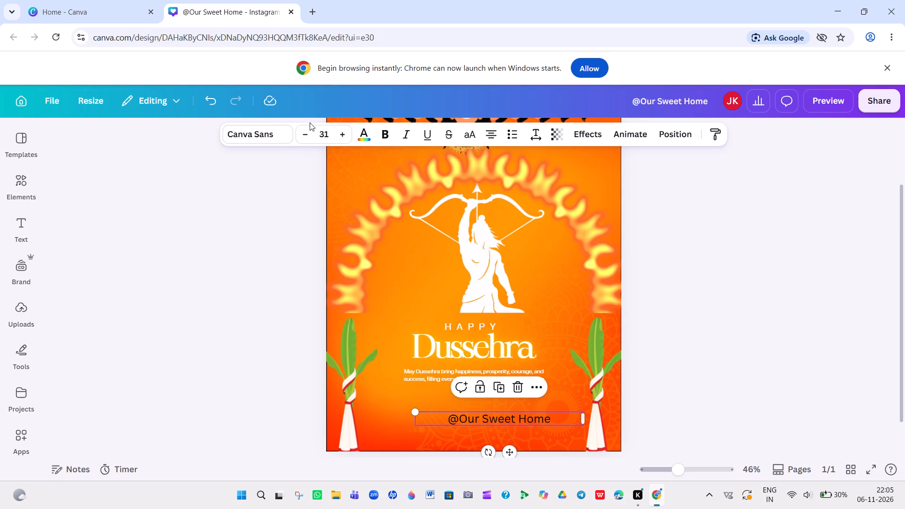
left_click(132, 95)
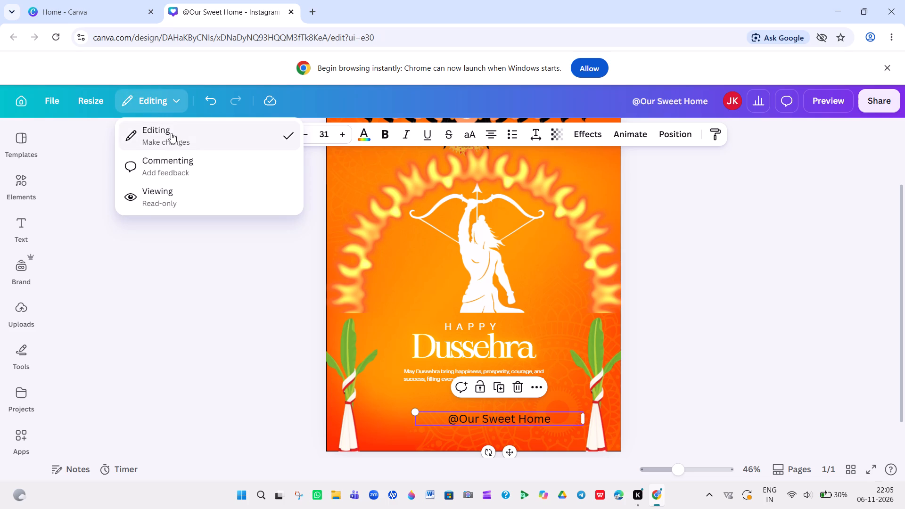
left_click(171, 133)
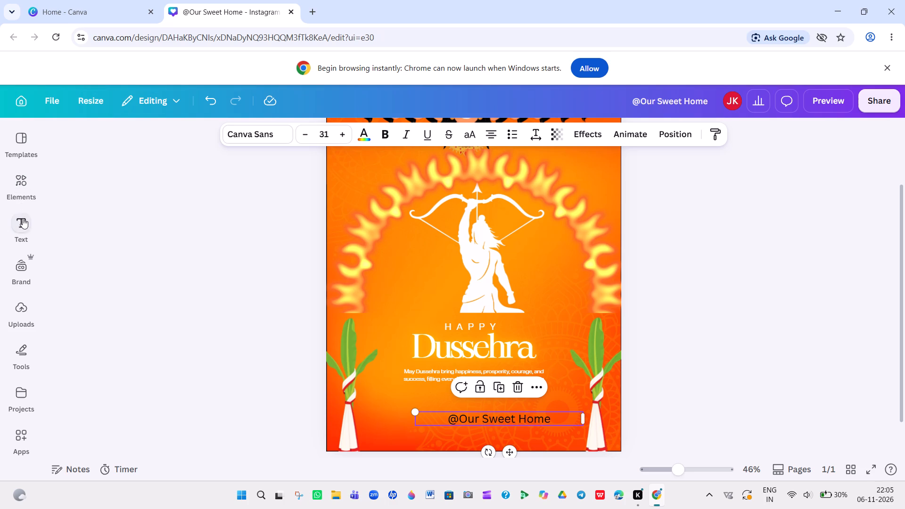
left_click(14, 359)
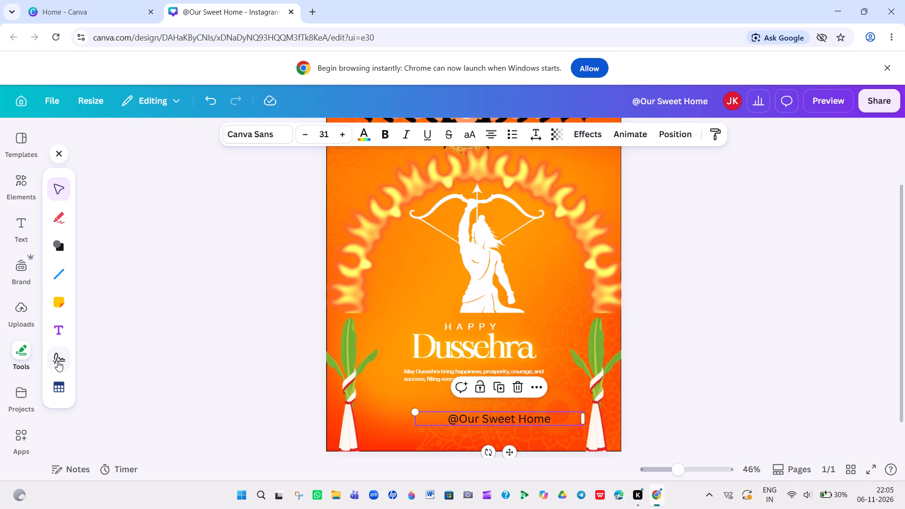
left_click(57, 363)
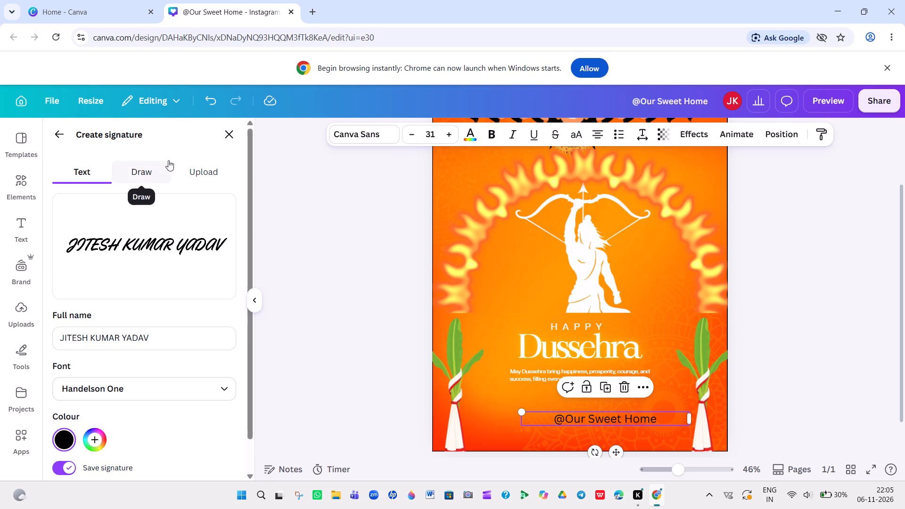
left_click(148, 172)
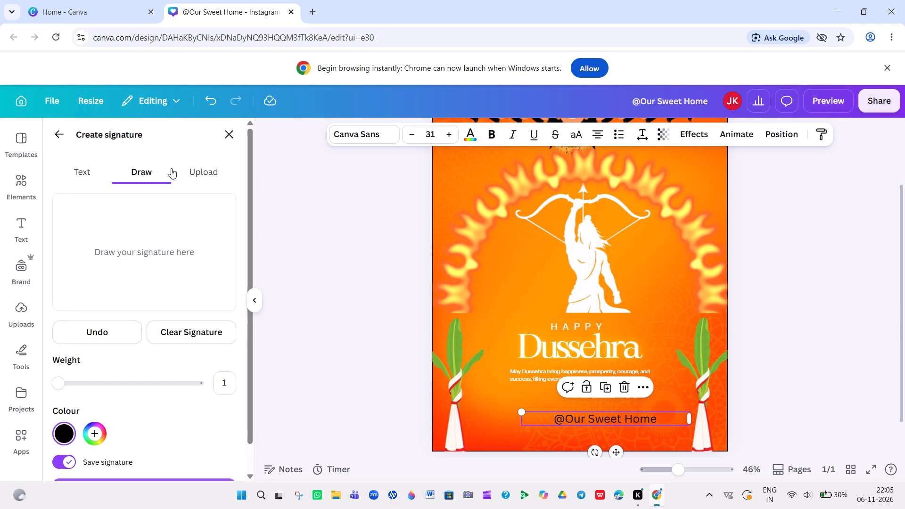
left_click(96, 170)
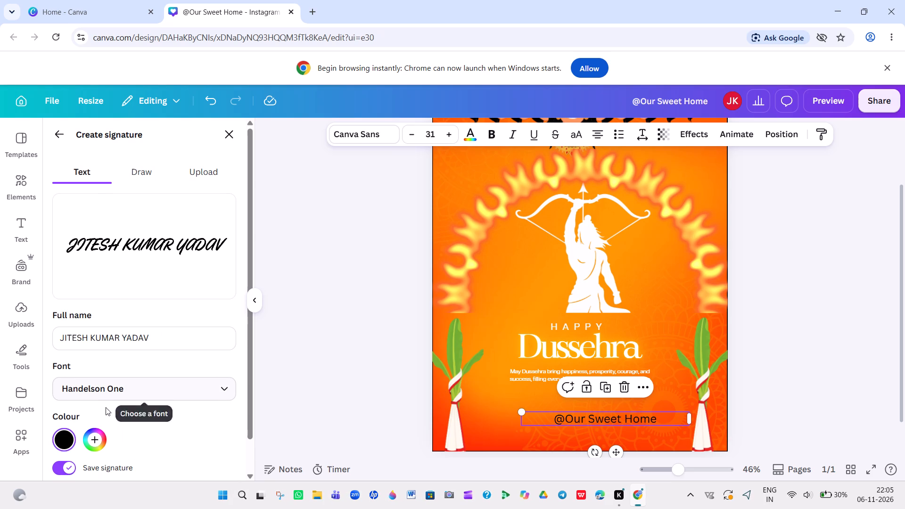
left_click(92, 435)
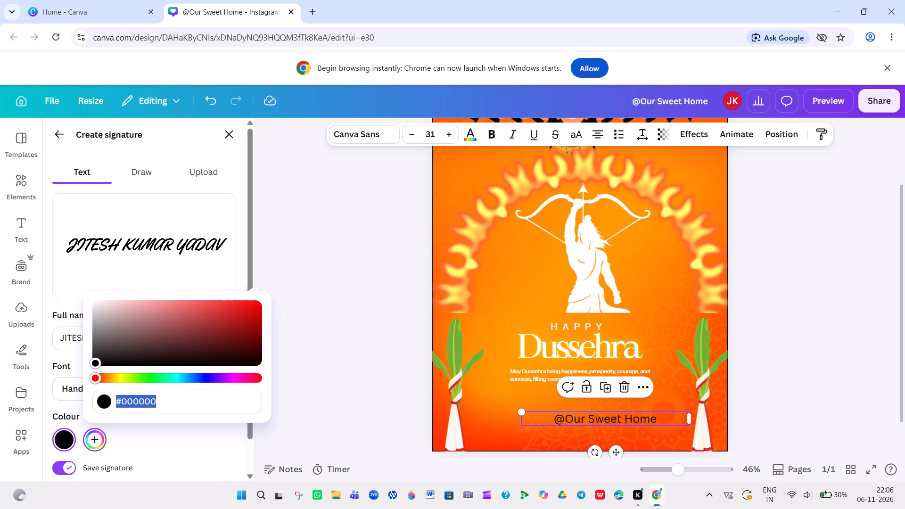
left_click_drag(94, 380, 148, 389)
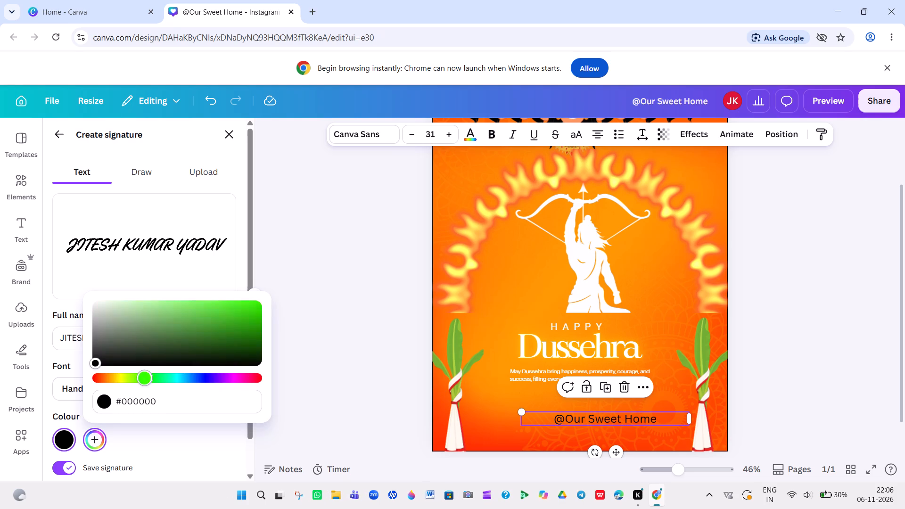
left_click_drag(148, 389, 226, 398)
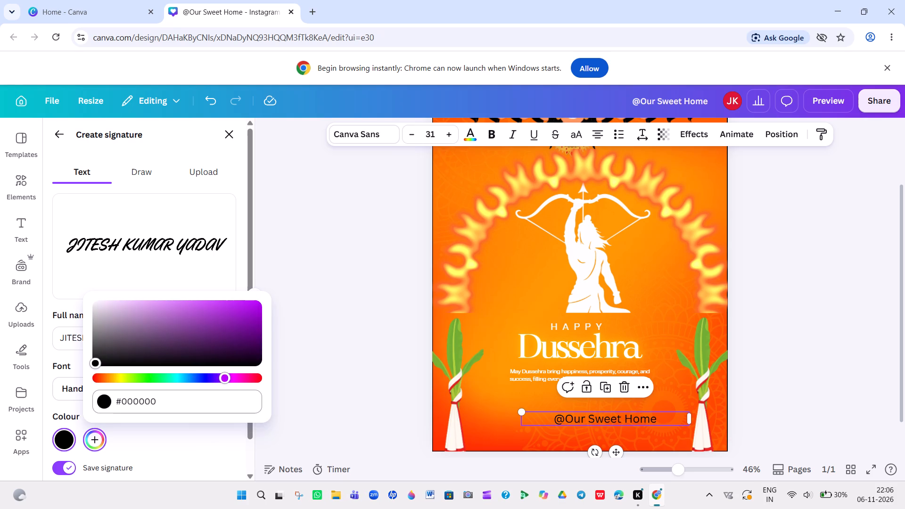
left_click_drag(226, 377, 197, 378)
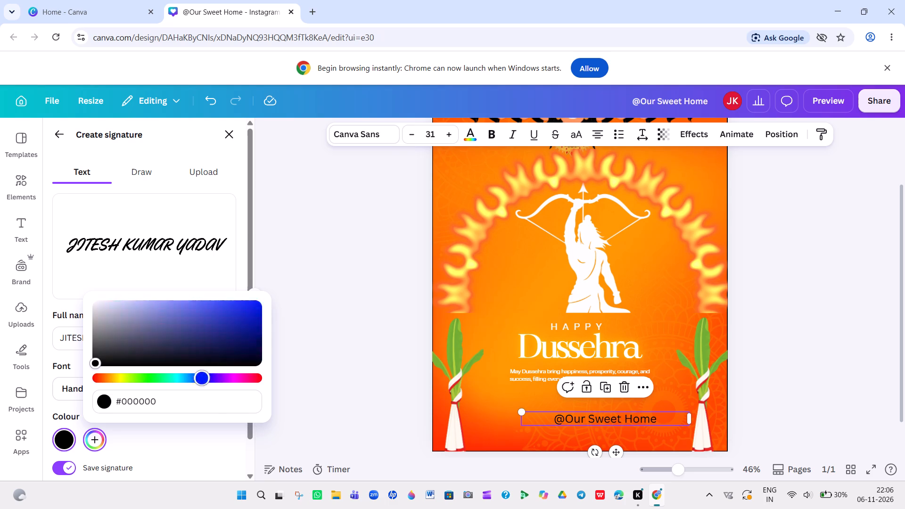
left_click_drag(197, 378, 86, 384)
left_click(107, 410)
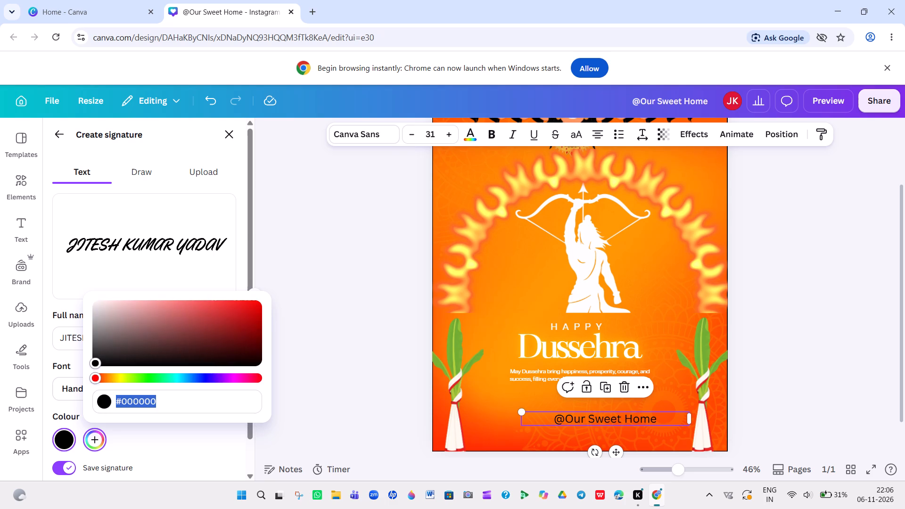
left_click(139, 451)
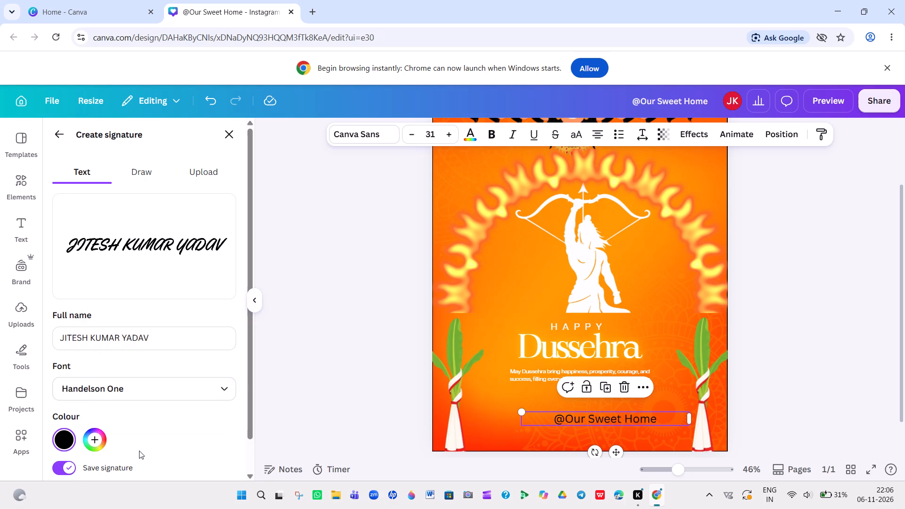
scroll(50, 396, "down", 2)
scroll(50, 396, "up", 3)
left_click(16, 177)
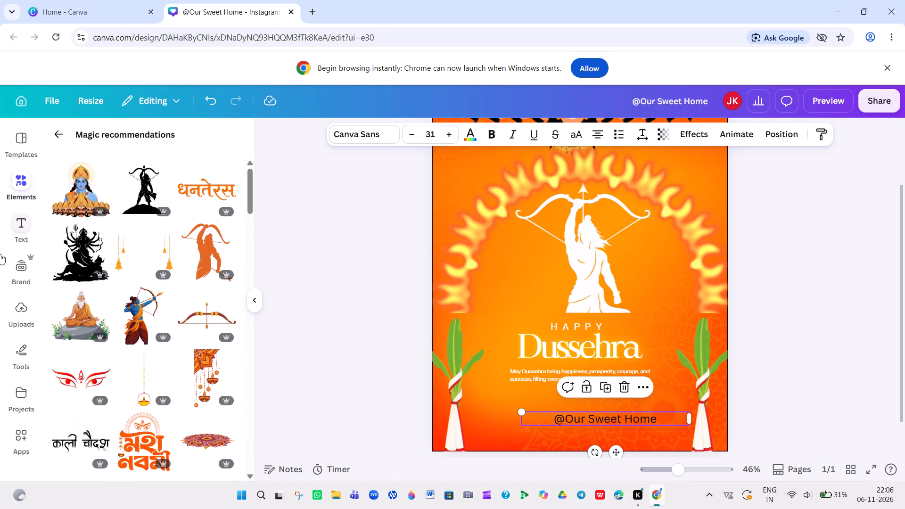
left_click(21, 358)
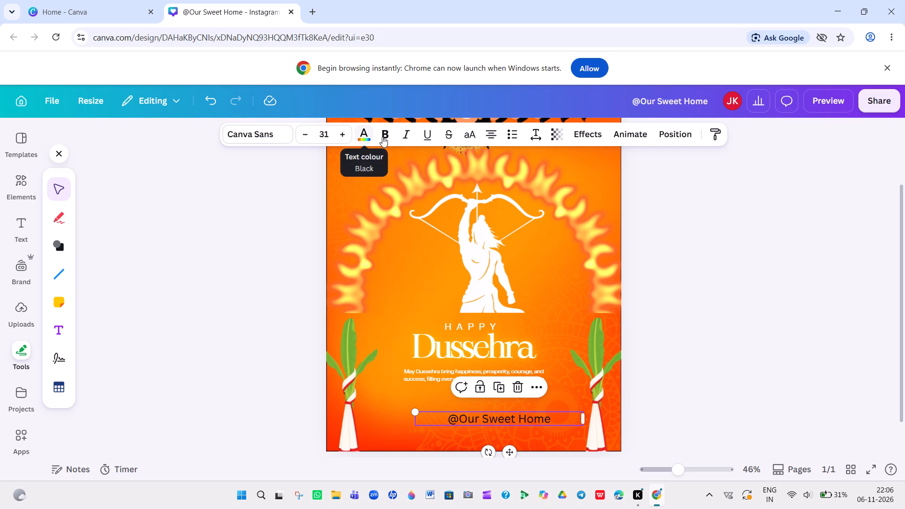
left_click(346, 136)
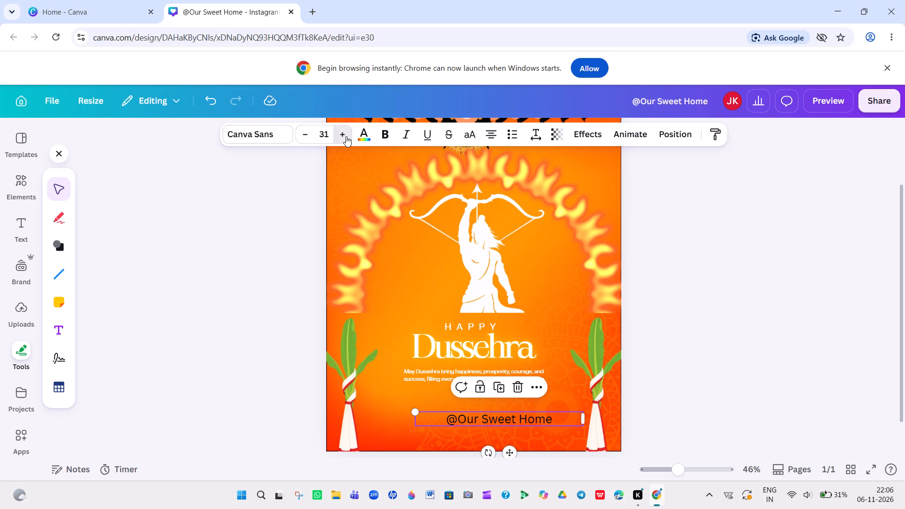
triple_click(346, 136)
triple_click(346, 136)
triple_click(346, 136)
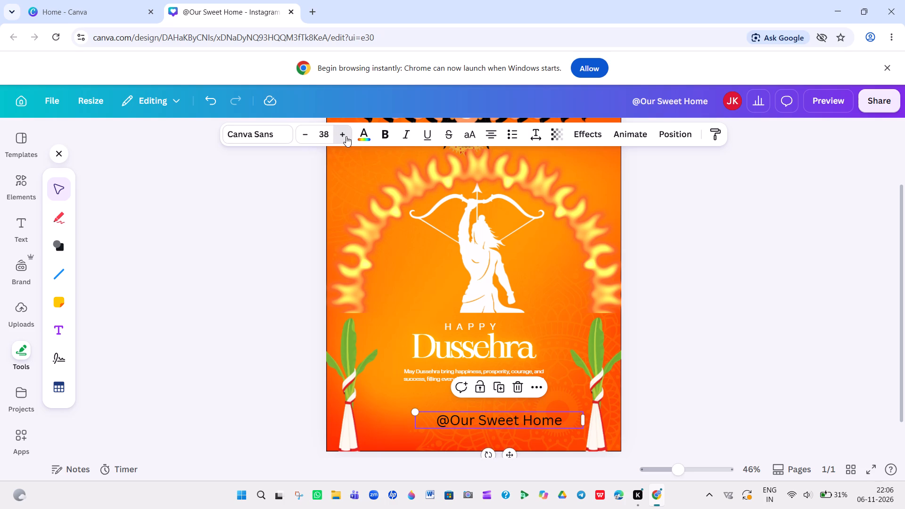
left_click(346, 136)
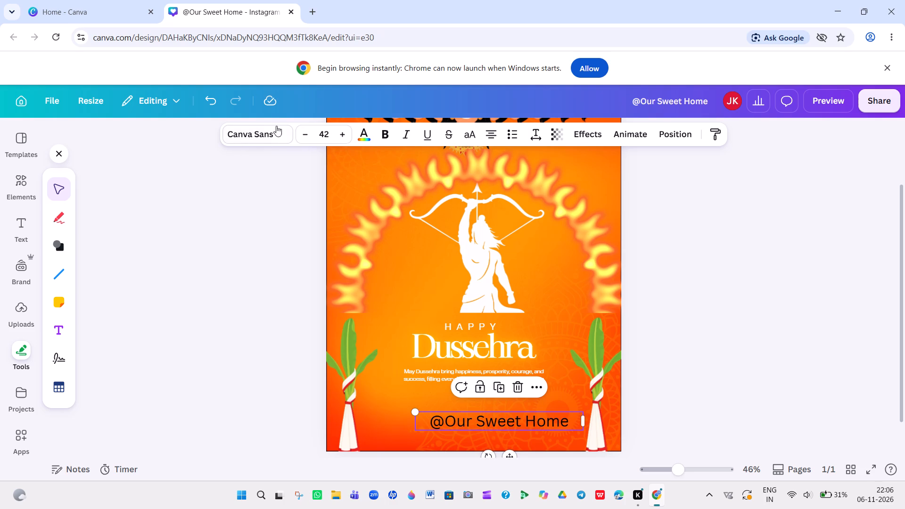
triple_click(302, 131)
double_click(302, 131)
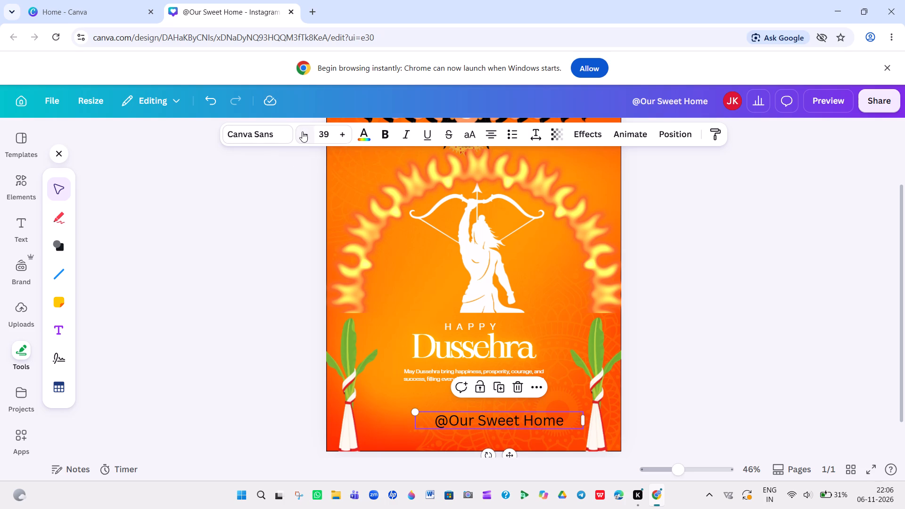
left_click(302, 131)
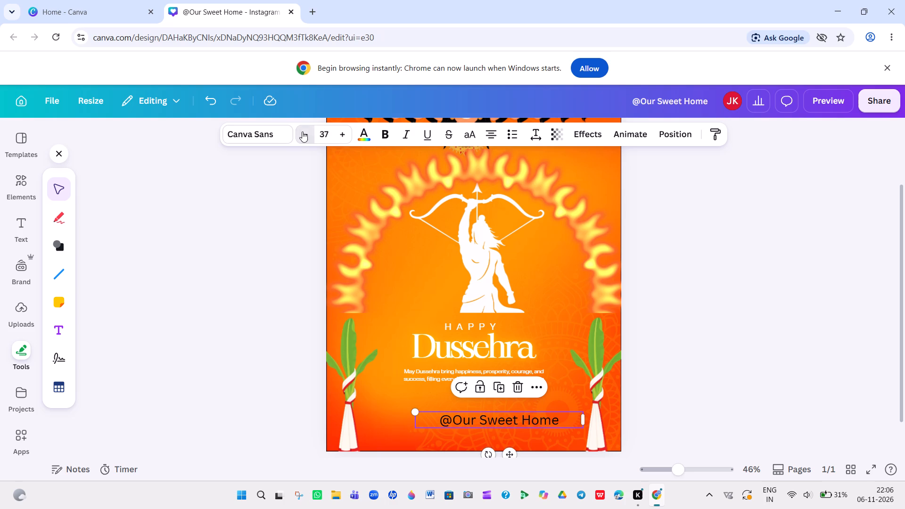
left_click(302, 131)
left_click(302, 131)
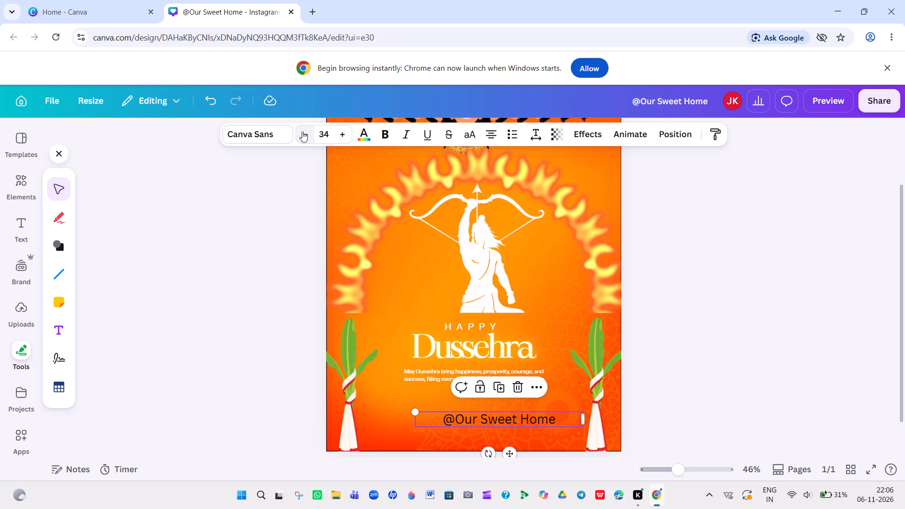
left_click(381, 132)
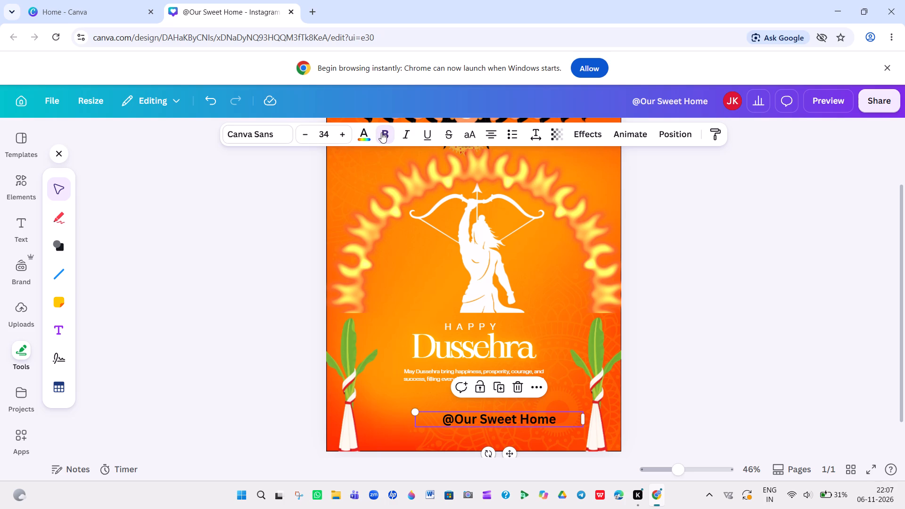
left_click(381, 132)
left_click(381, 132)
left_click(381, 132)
left_click(405, 133)
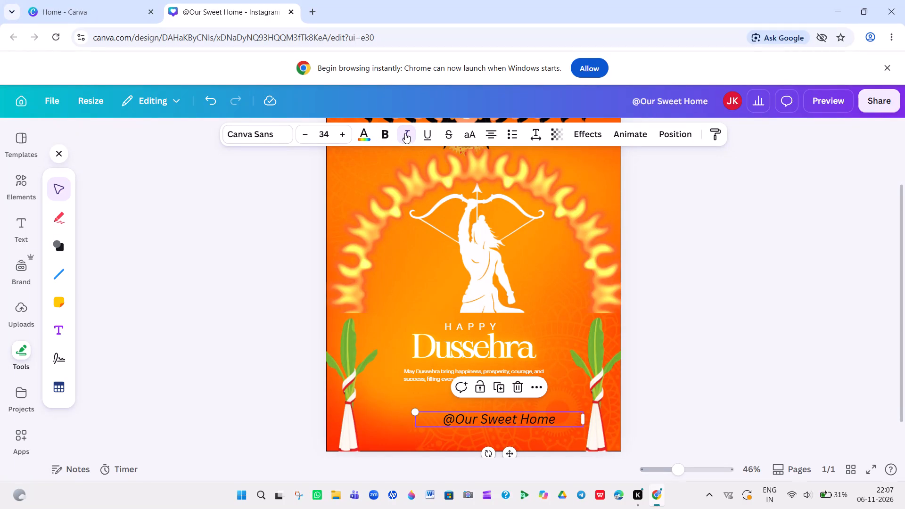
left_click(405, 133)
left_click(405, 133)
left_click(405, 133)
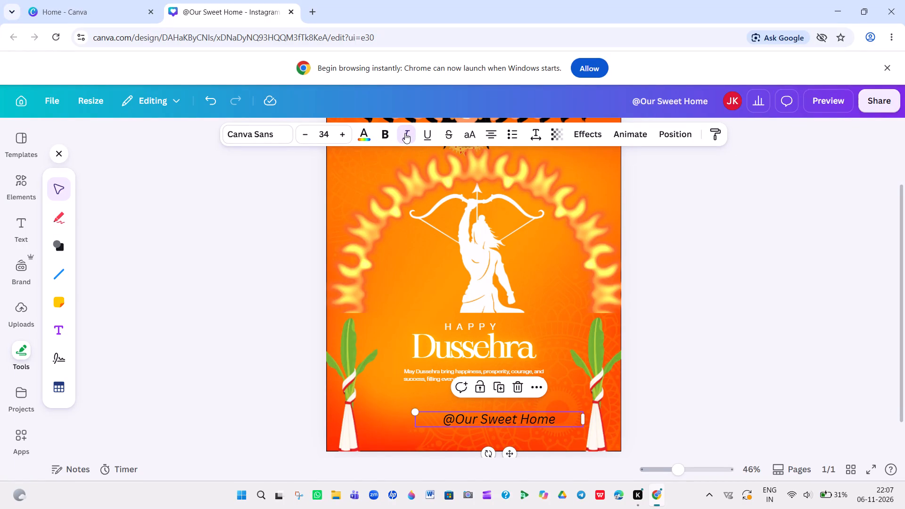
left_click(405, 133)
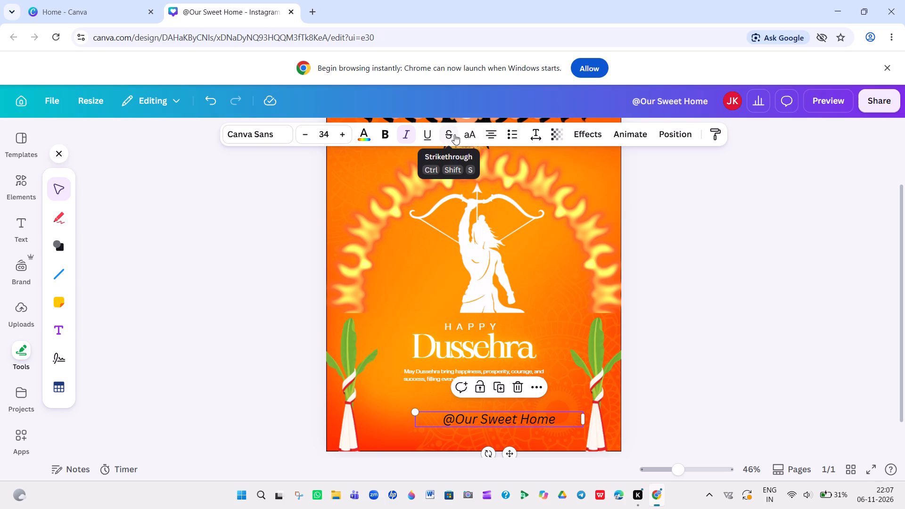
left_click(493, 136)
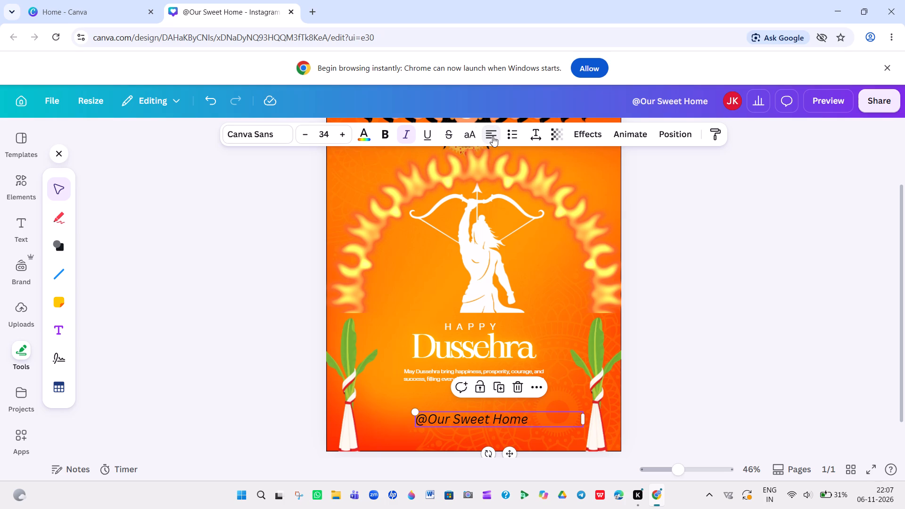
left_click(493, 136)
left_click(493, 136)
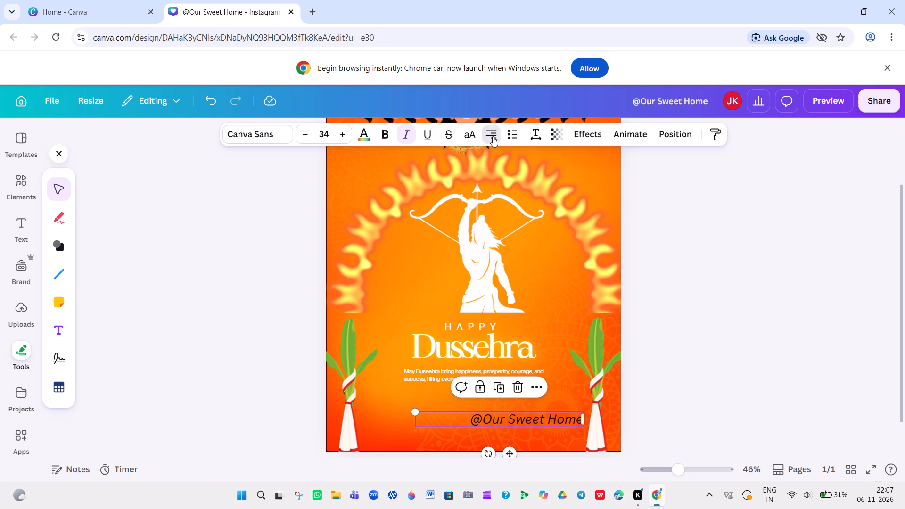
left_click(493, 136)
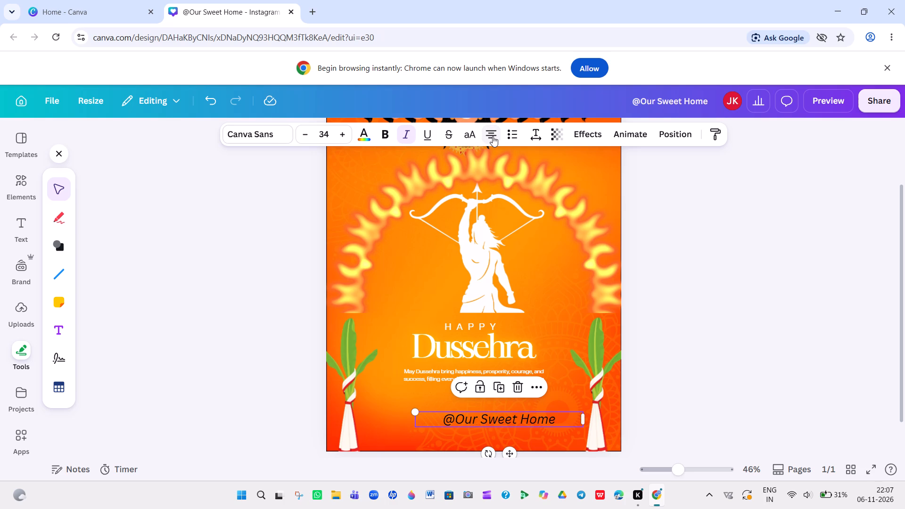
left_click(533, 135)
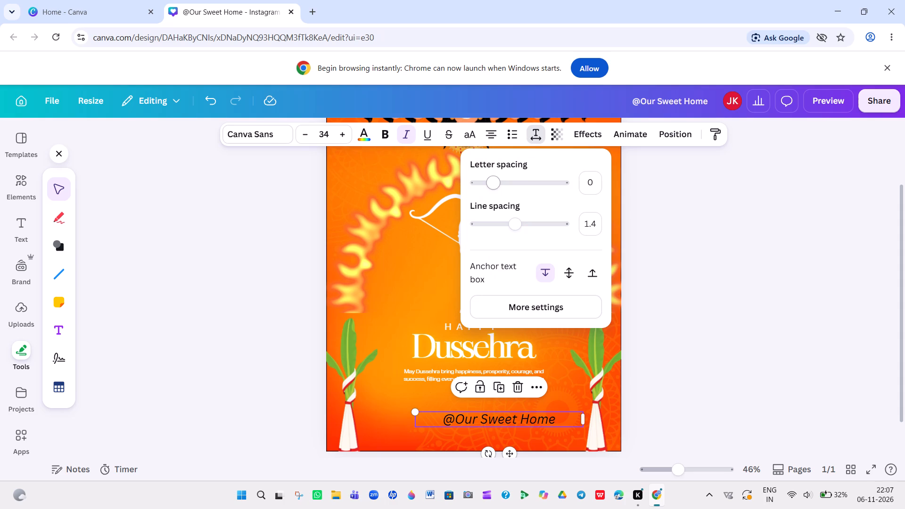
left_click_drag(494, 183, 512, 186)
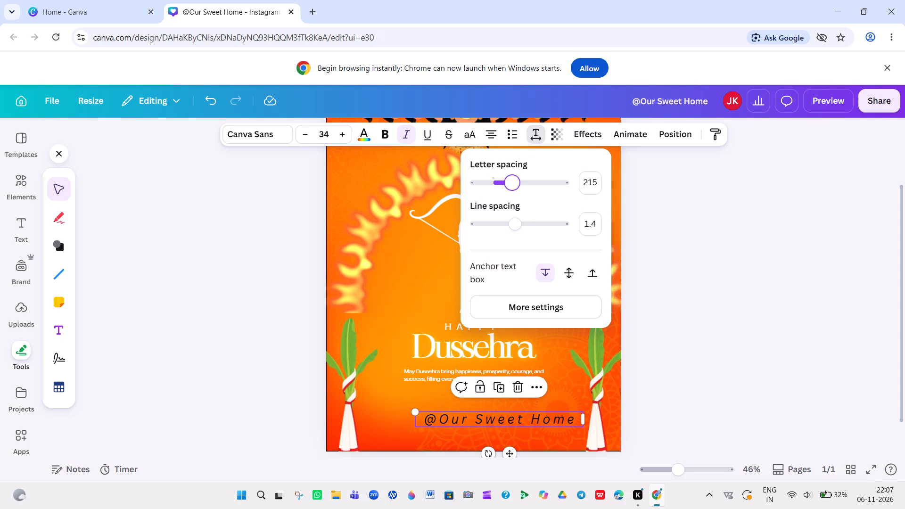
left_click_drag(512, 186, 511, 186)
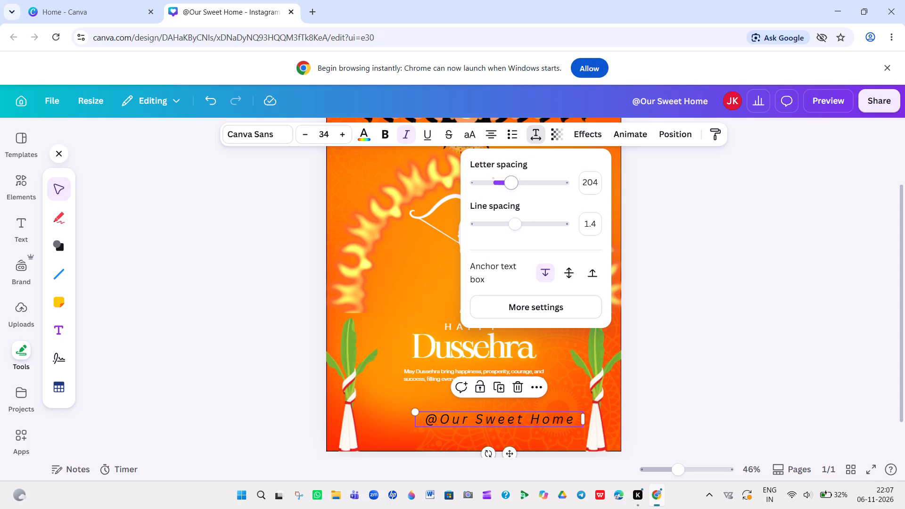
left_click_drag(512, 221, 515, 222)
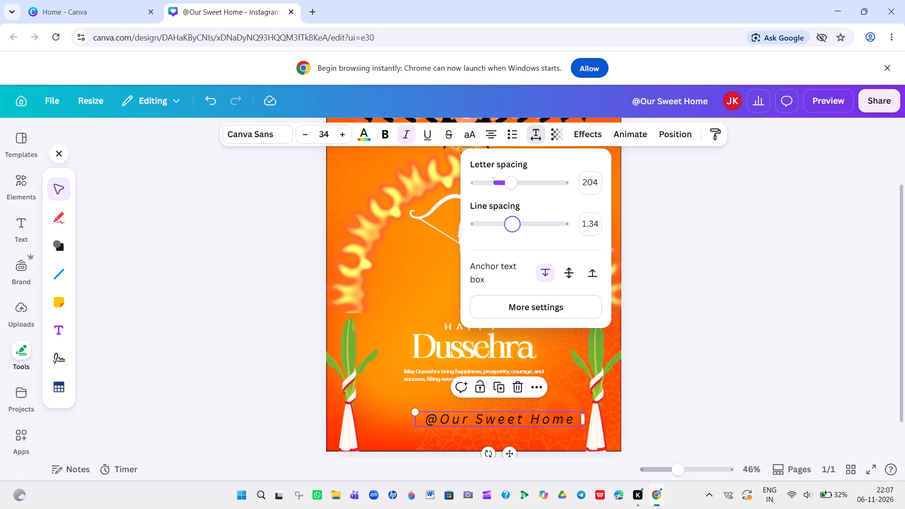
left_click_drag(515, 222, 611, 226)
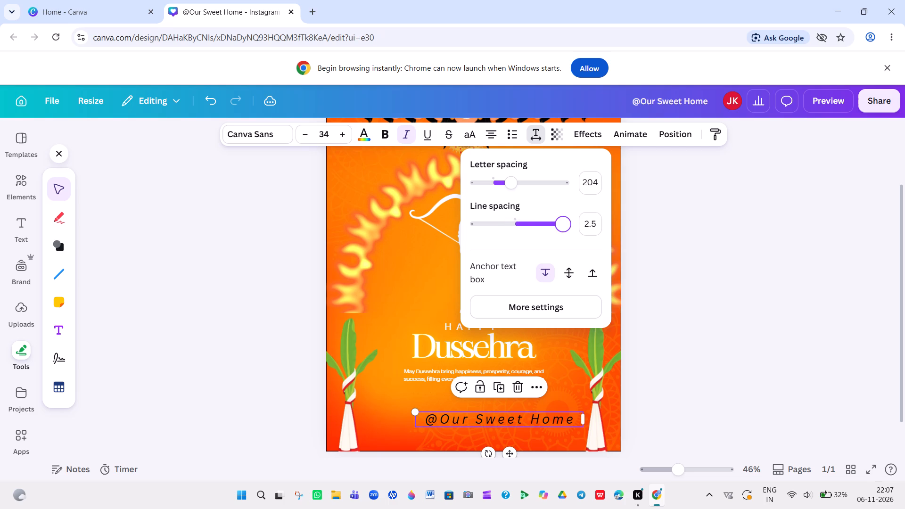
left_click_drag(611, 226, 457, 230)
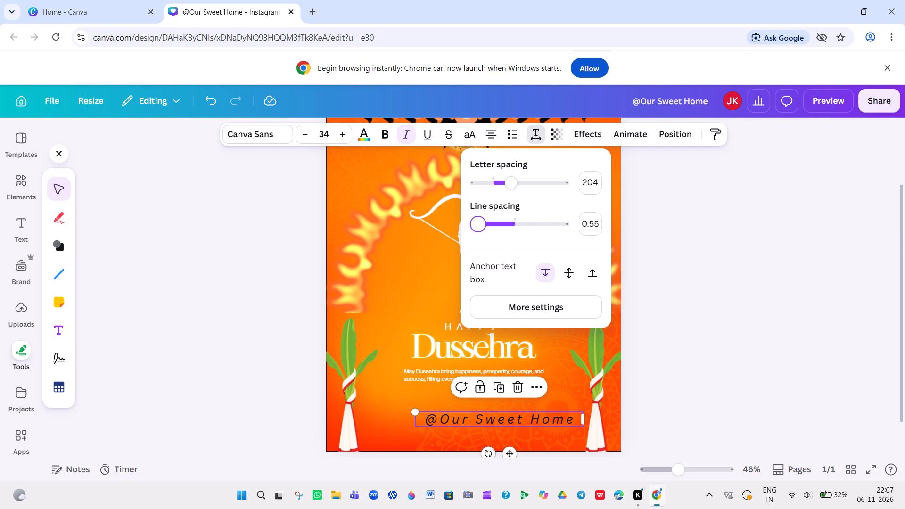
left_click_drag(457, 230, 521, 234)
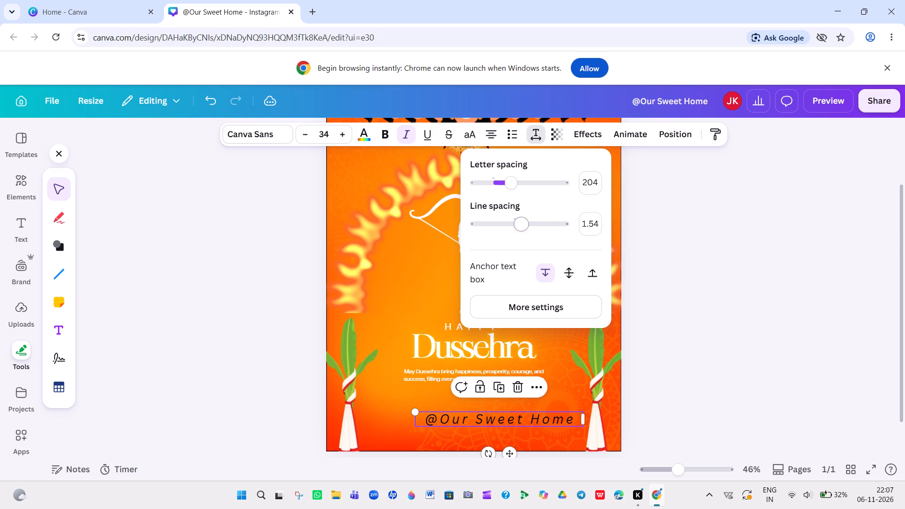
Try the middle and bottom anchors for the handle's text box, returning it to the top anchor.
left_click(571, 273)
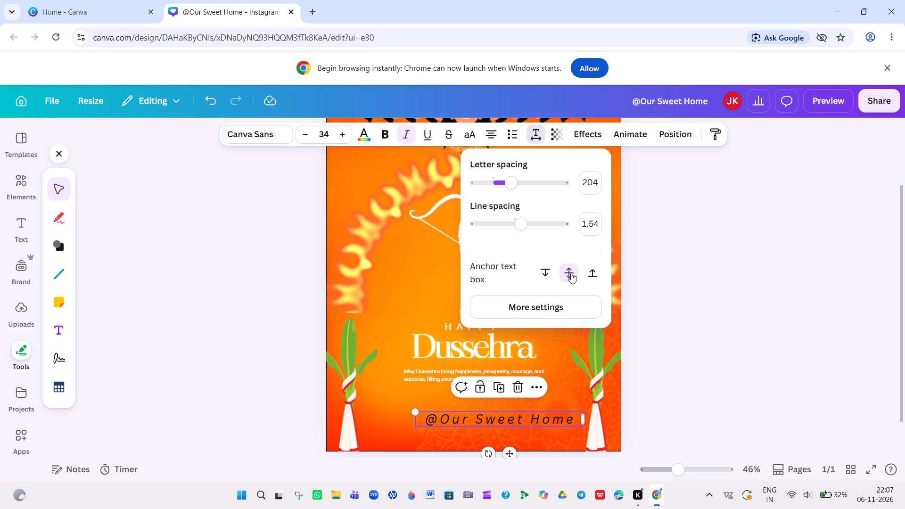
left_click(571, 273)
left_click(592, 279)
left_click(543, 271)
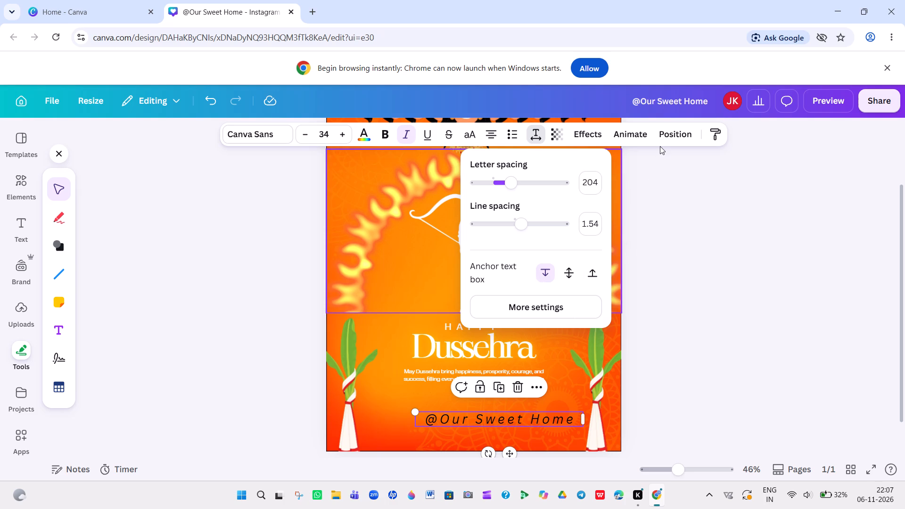
left_click(597, 128)
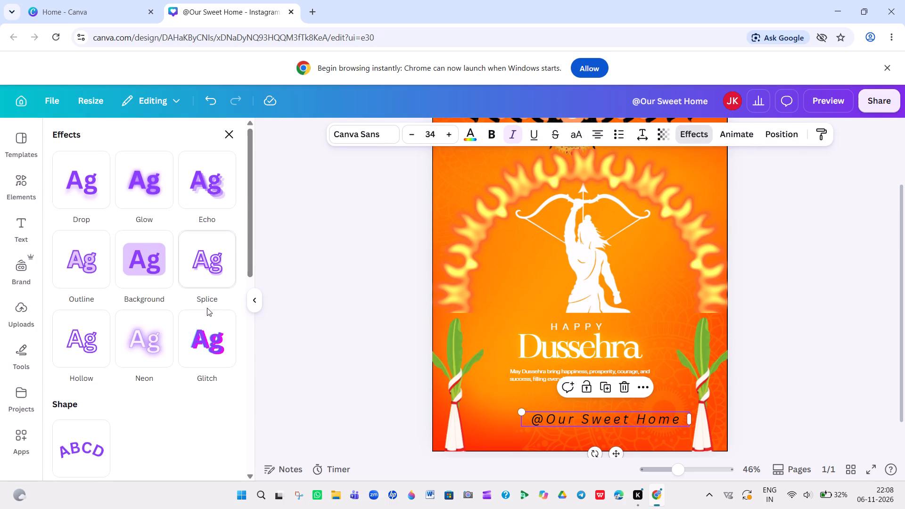
scroll(161, 312, "down", 5)
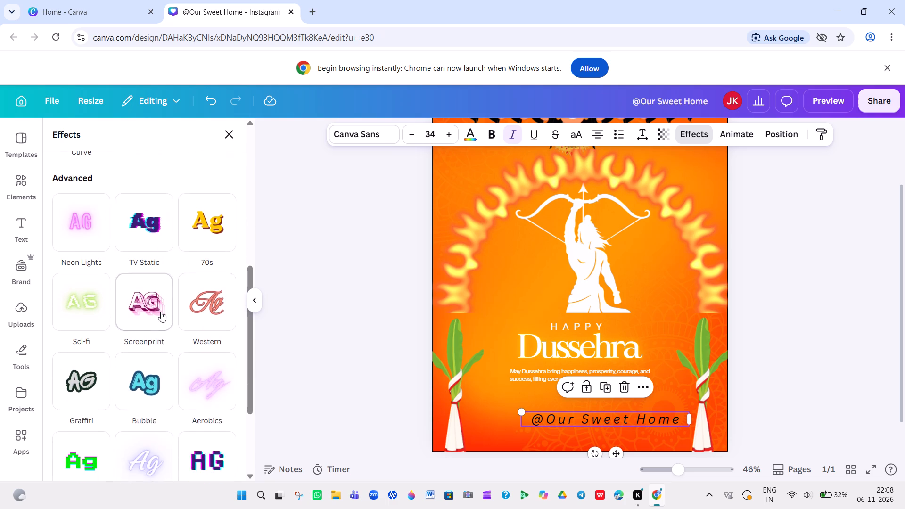
scroll(161, 312, "down", 3)
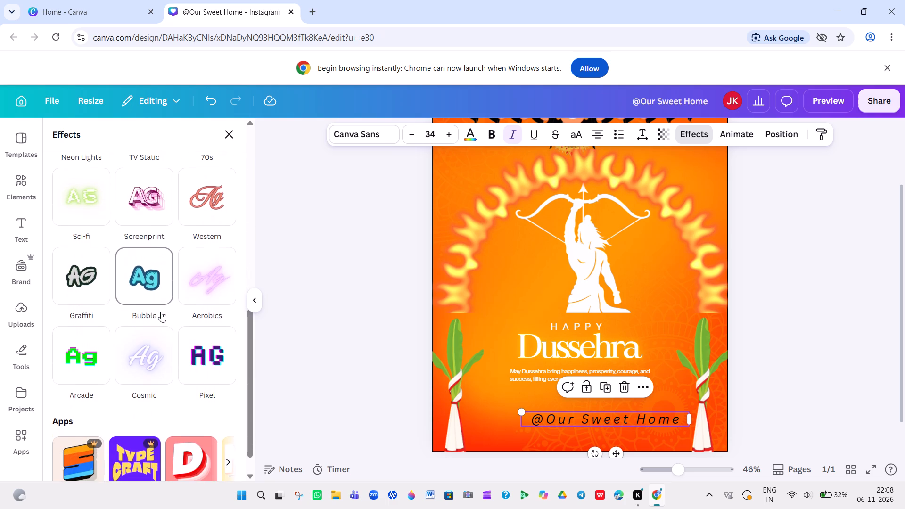
left_click(130, 358)
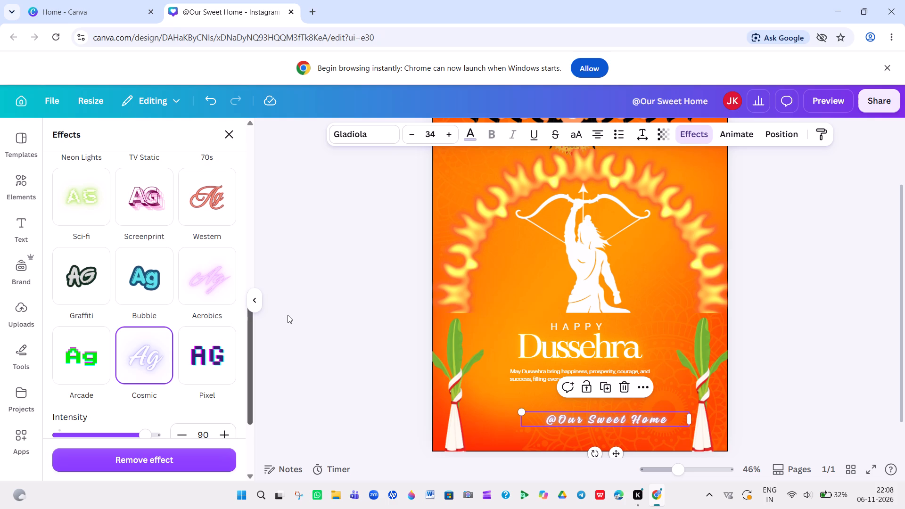
left_click(338, 313)
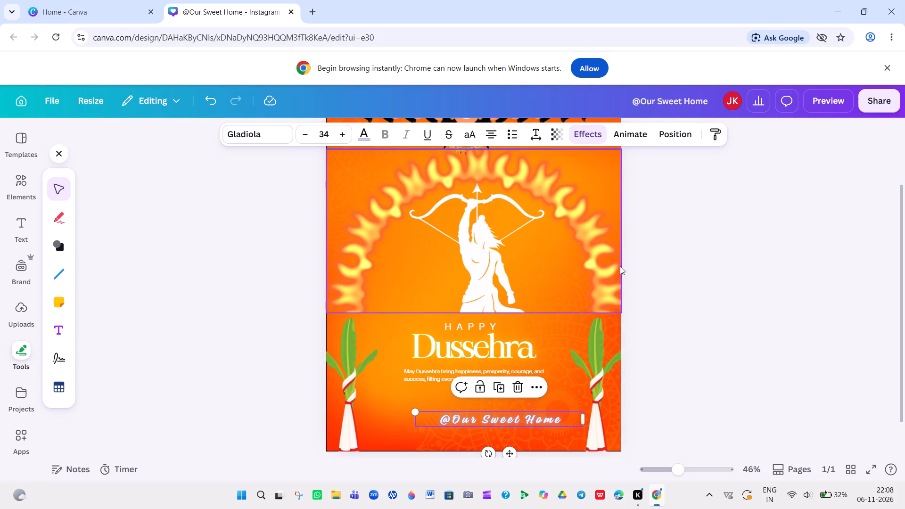
left_click(750, 274)
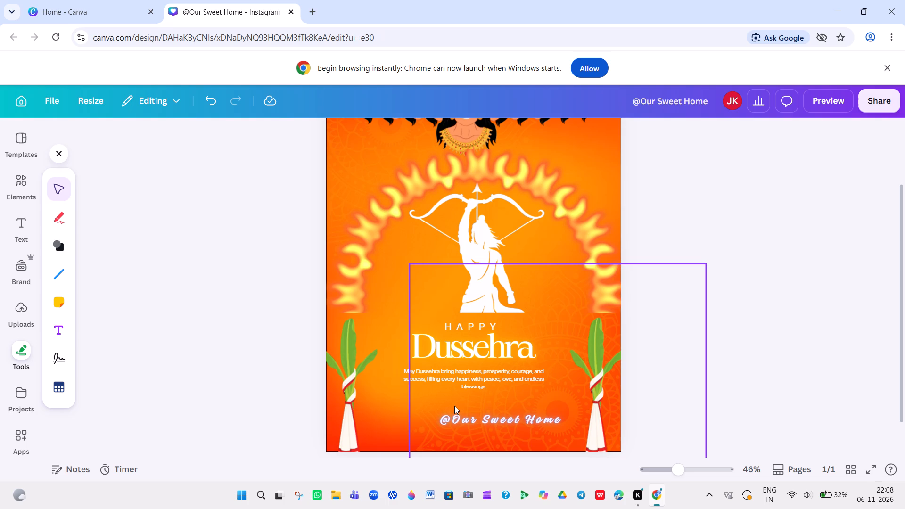
Review the poster from the handle text up to the ten-headed Ravana graphic.
scroll(420, 373, "up", 1)
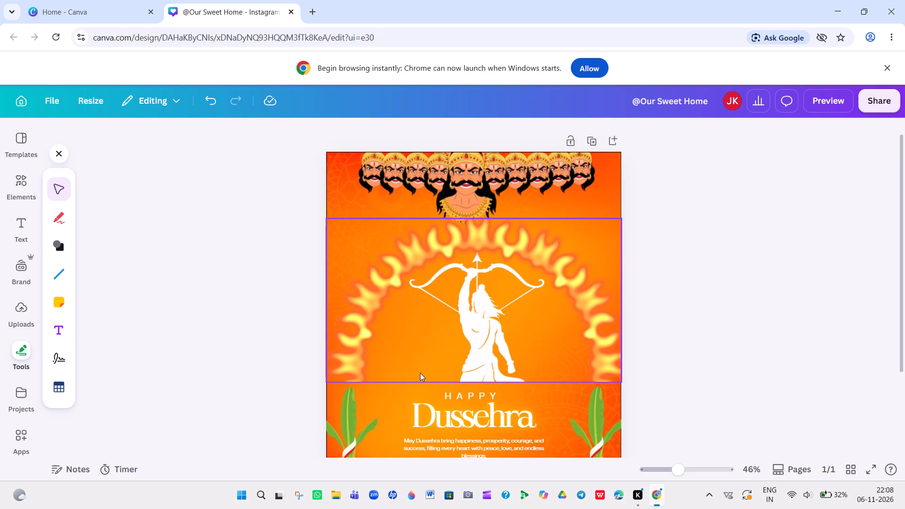
scroll(420, 373, "up", 3)
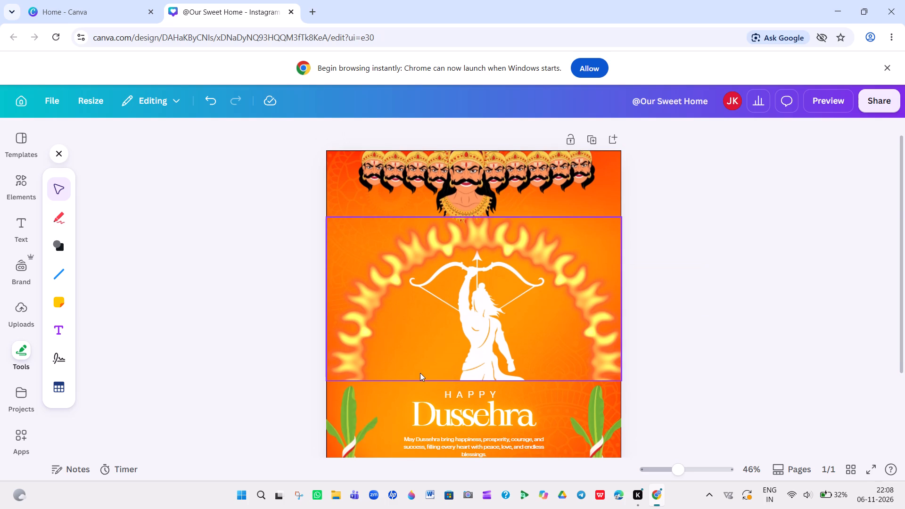
scroll(420, 373, "up", 1)
scroll(420, 373, "down", 3)
scroll(420, 373, "up", 4)
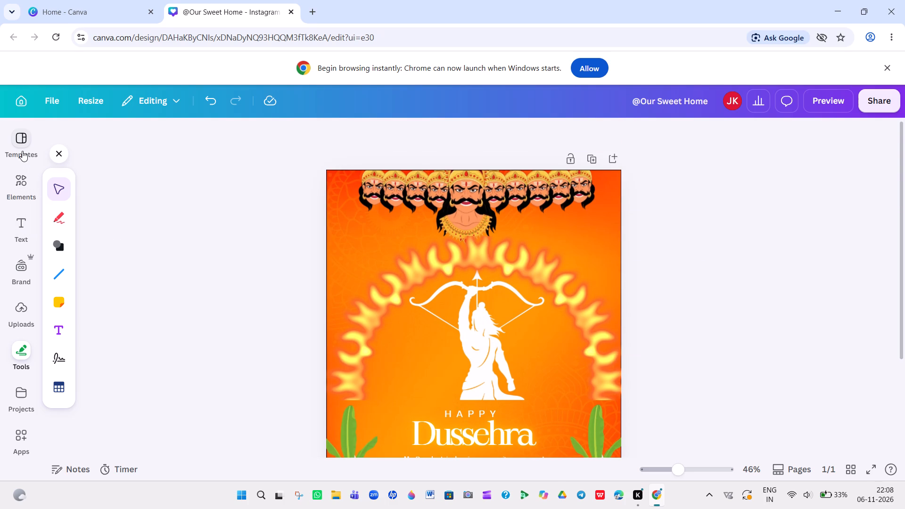
scroll(22, 151, "down", 4)
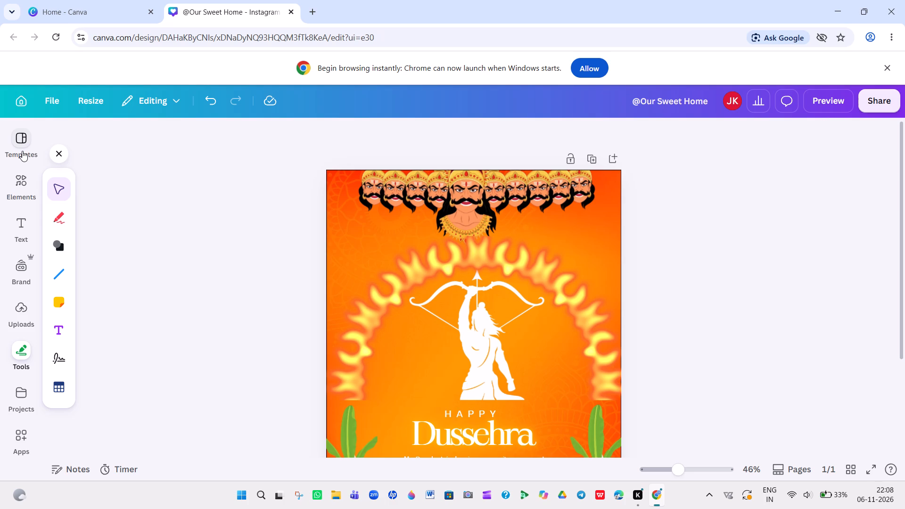
Leave the current template's details and search the Instagram Post (4:5) templates for DEWALI.
left_click(24, 145)
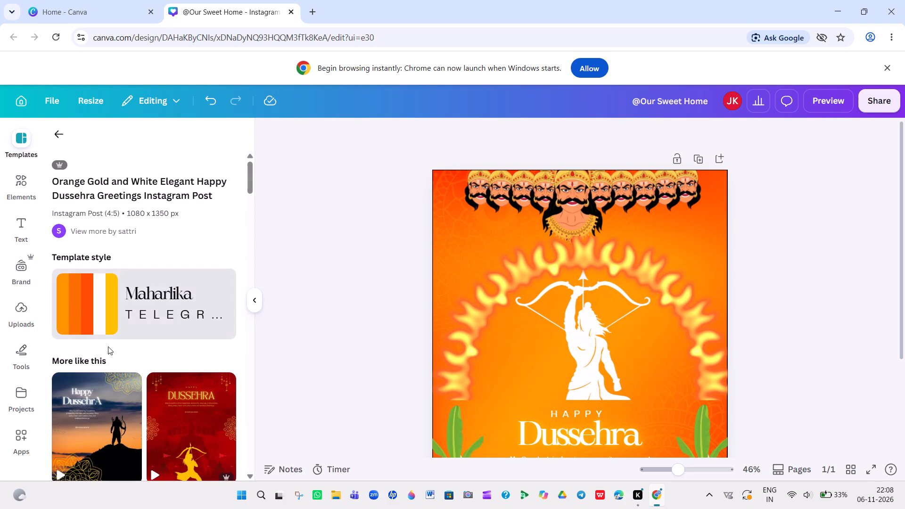
scroll(108, 346, "down", 4)
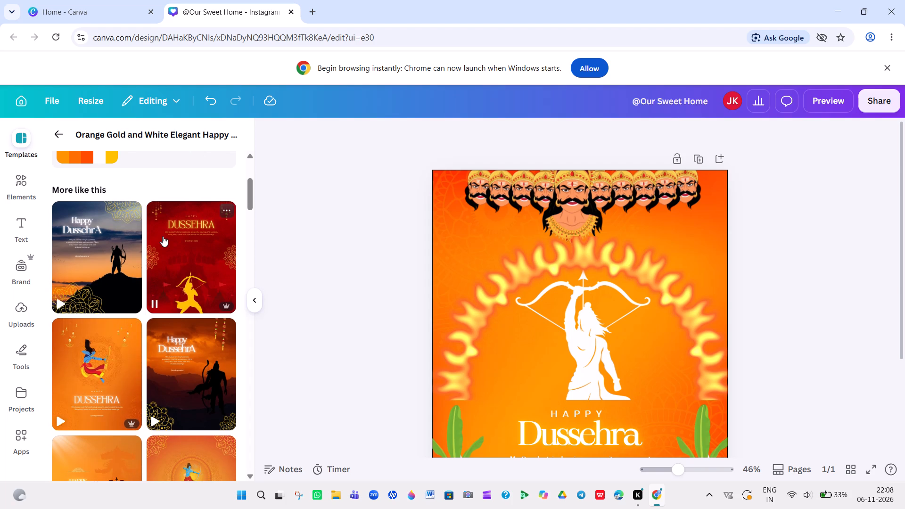
scroll(163, 236, "up", 6)
left_click(8, 154)
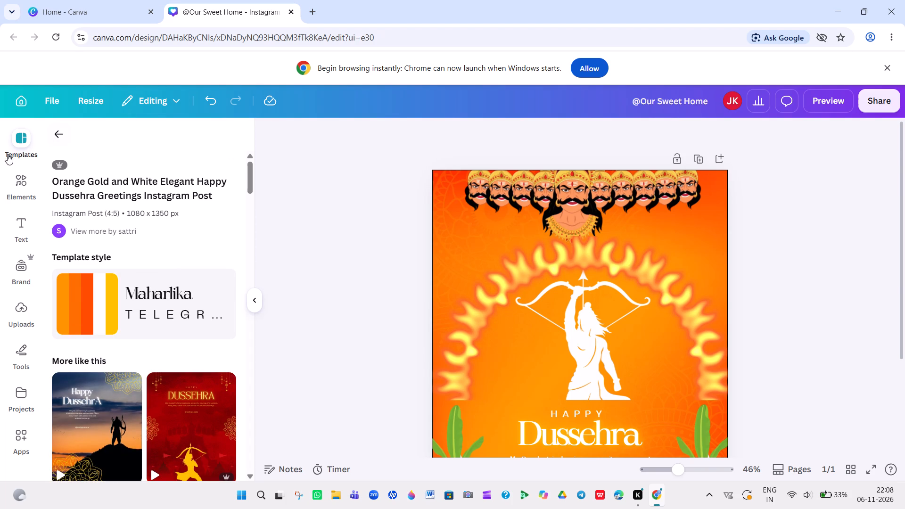
left_click(27, 153)
left_click(59, 133)
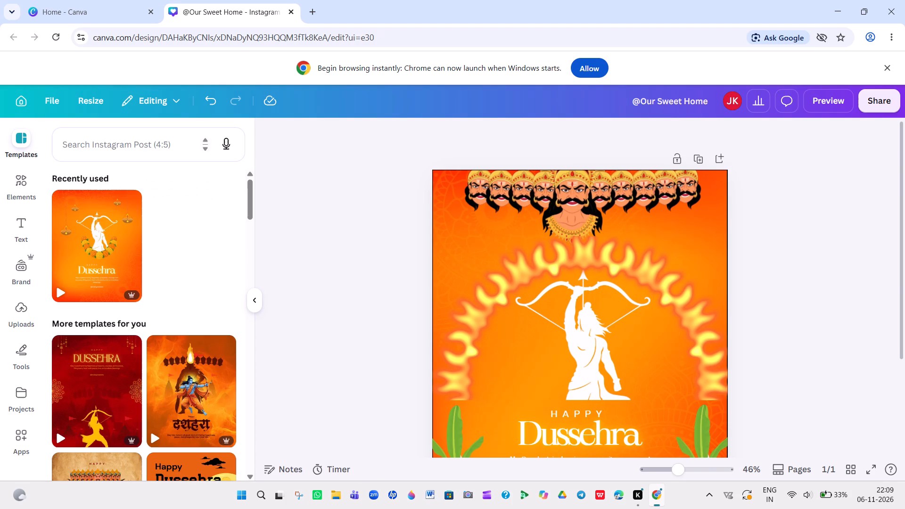
left_click(78, 145)
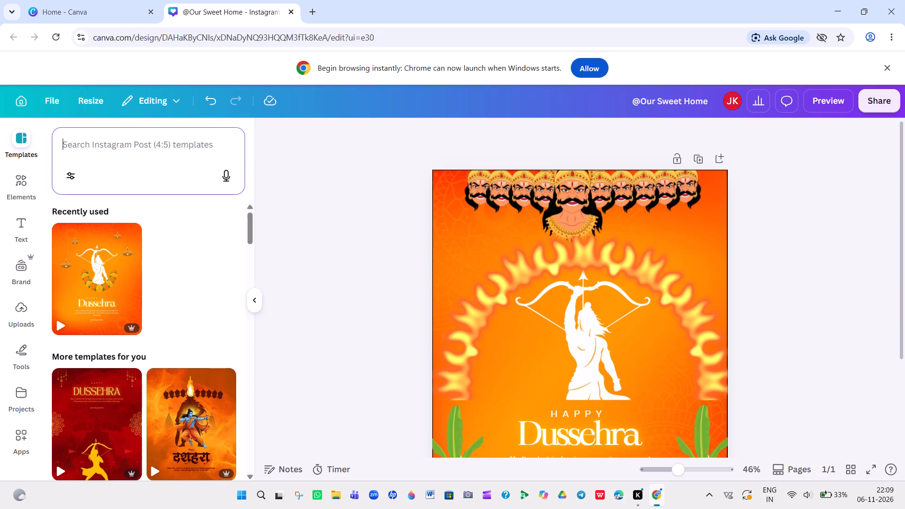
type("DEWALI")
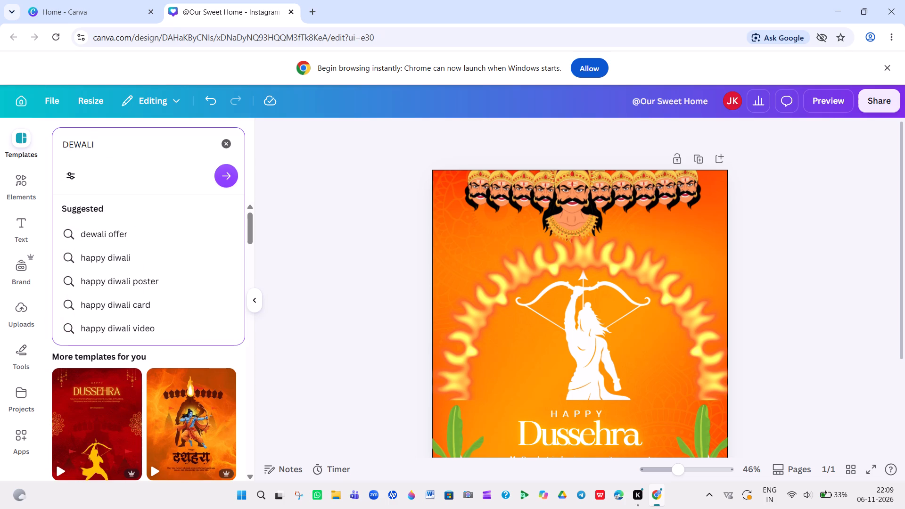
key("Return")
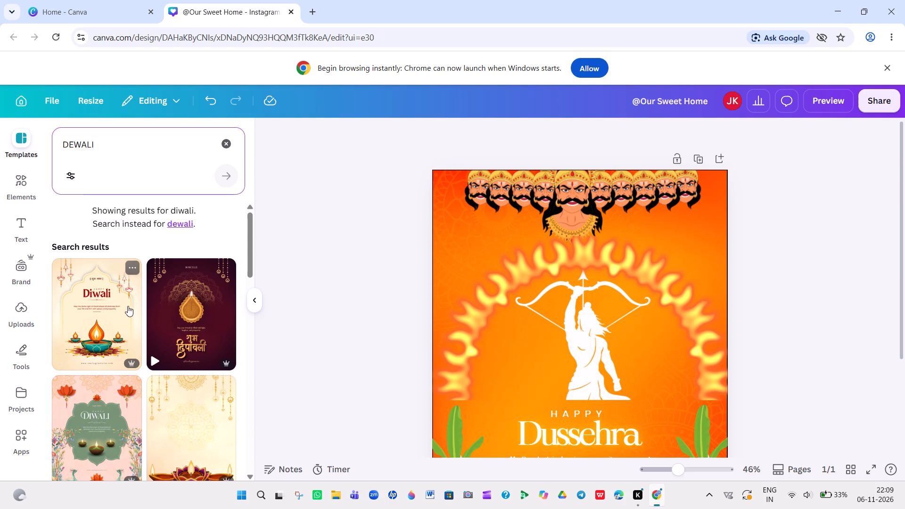
Browse the Diwali template results for a suitable greeting design.
scroll(115, 328, "down", 2)
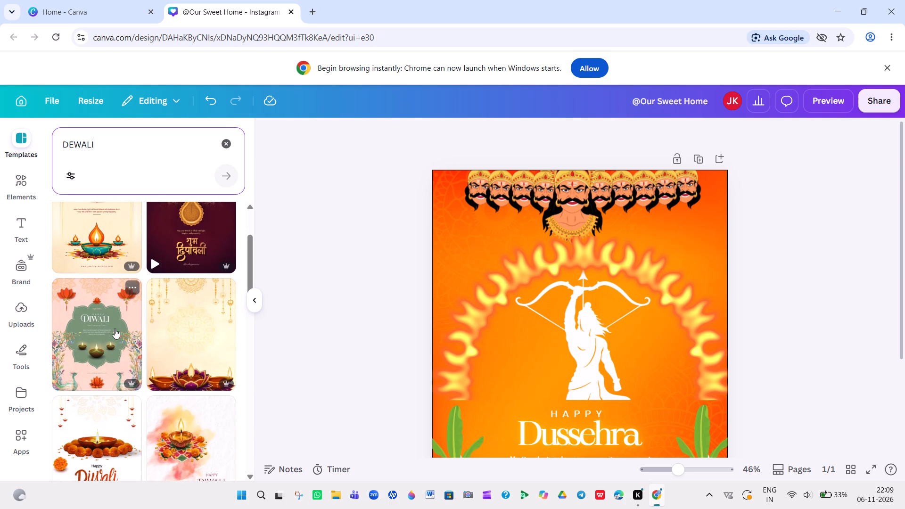
scroll(115, 328, "down", 2)
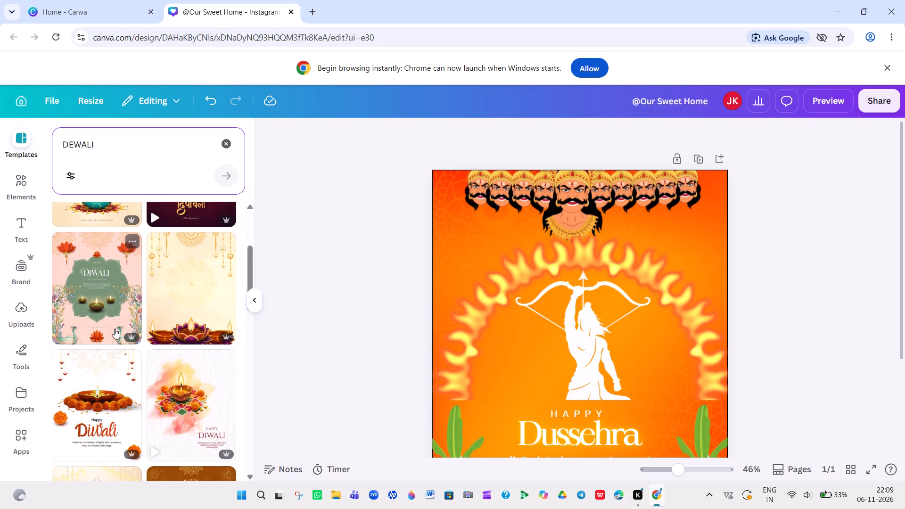
scroll(115, 328, "down", 4)
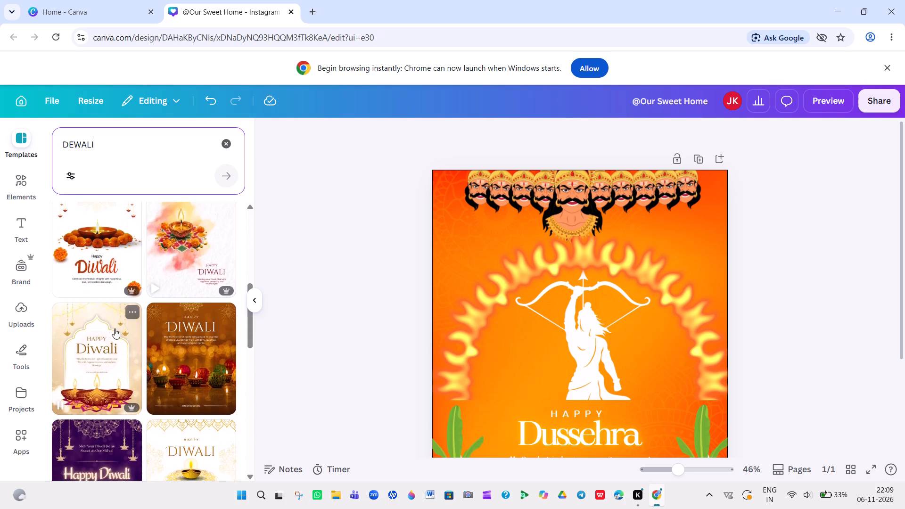
scroll(115, 328, "down", 4)
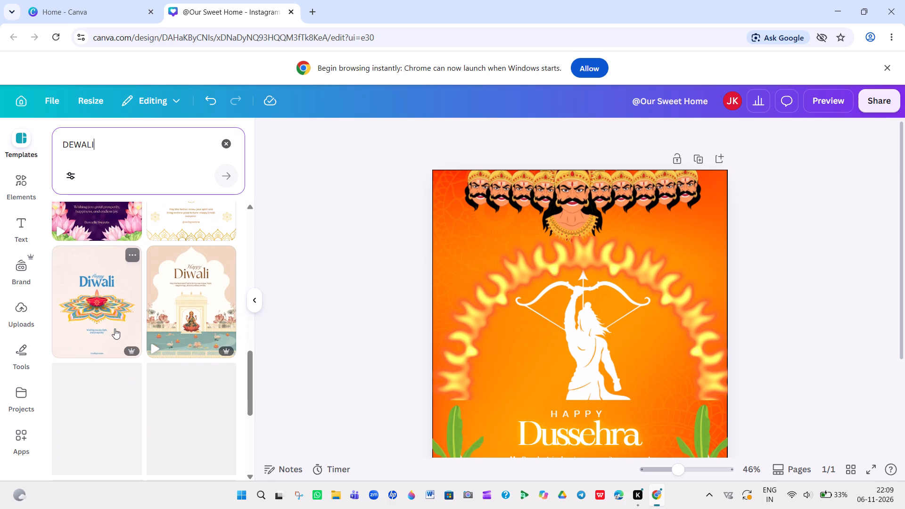
scroll(115, 328, "down", 1)
scroll(115, 328, "up", 6)
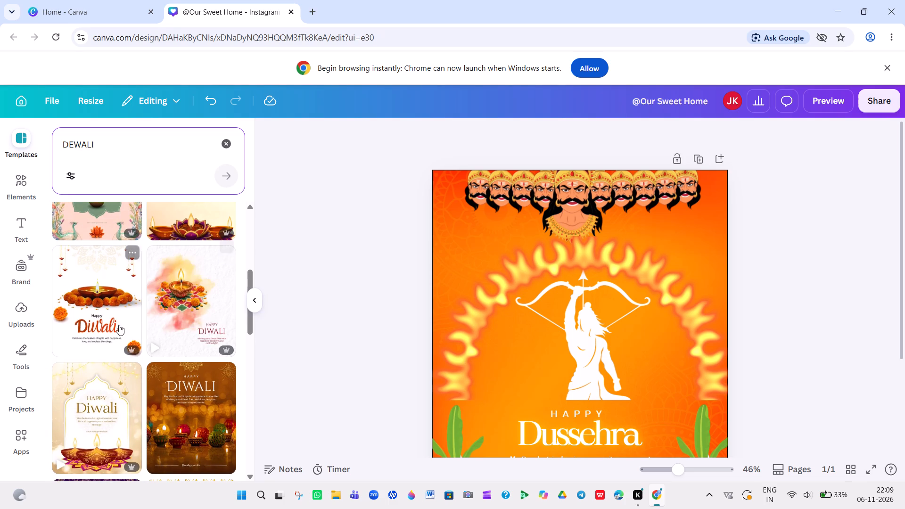
Add the "Brown And Cream Modern Background Diwali Instagram Post" template to the design as a new page.
scroll(175, 253, "up", 3)
left_click(175, 253)
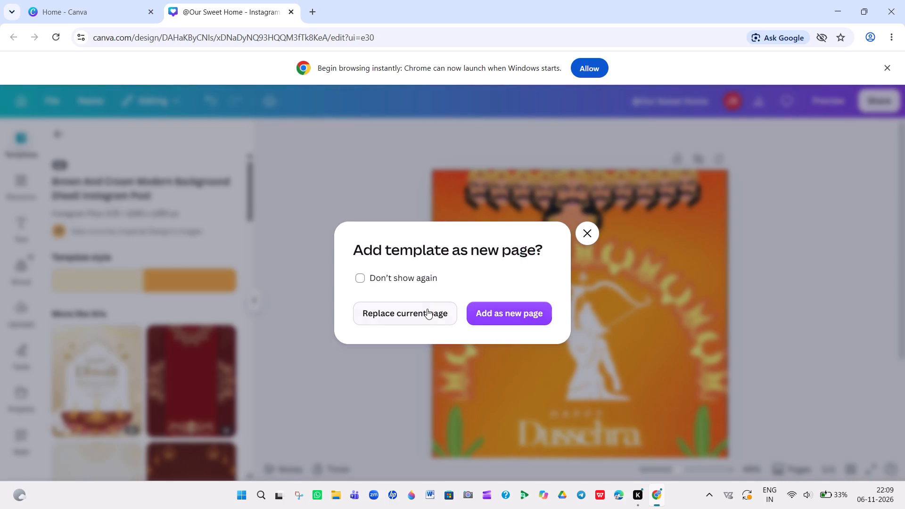
left_click(486, 314)
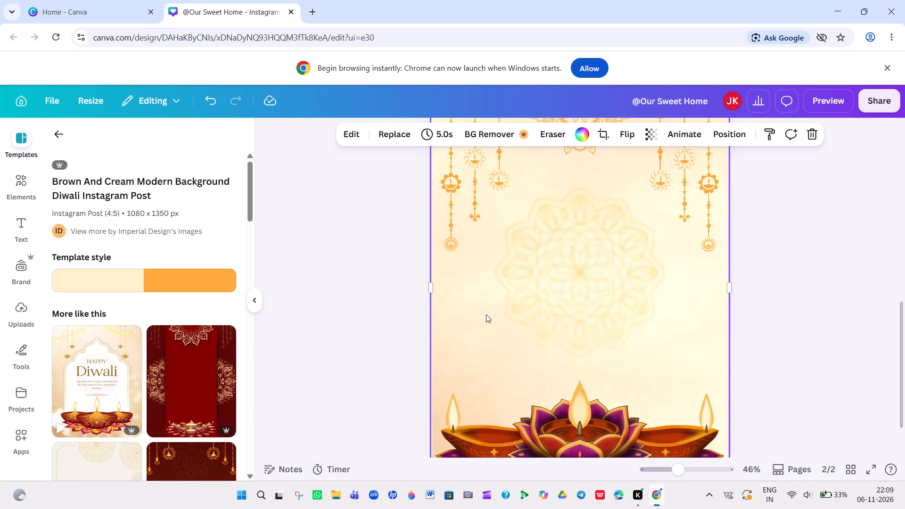
Look over the Dussehra poster page and the new Diwali background page.
scroll(646, 352, "down", 1)
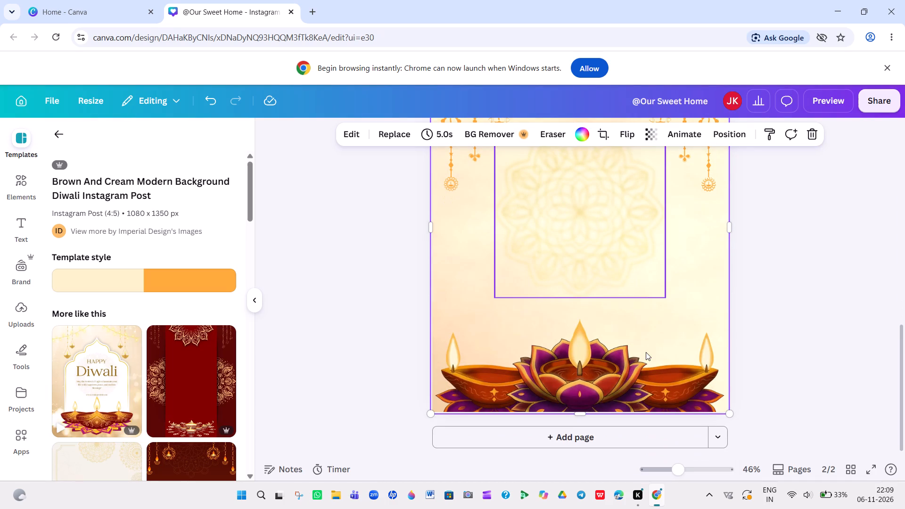
scroll(646, 352, "down", 1)
scroll(646, 352, "up", 5)
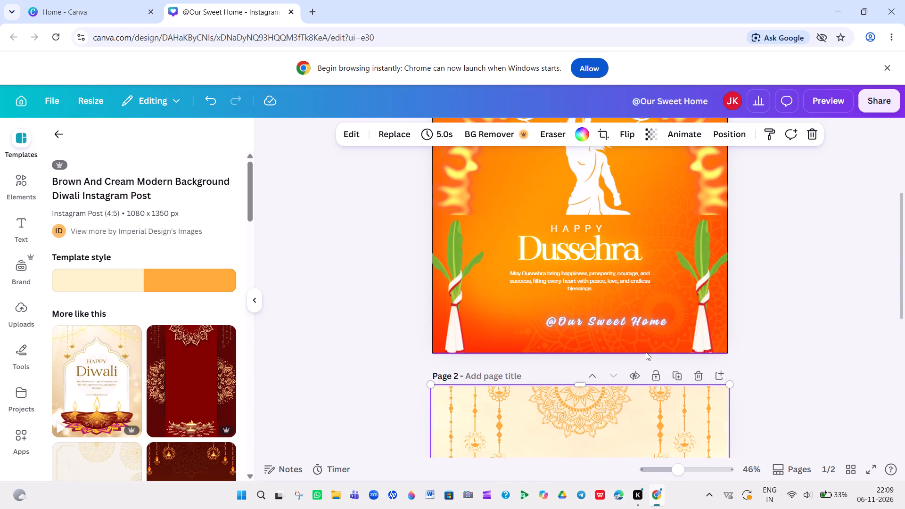
scroll(646, 352, "down", 10)
scroll(646, 352, "up", 9)
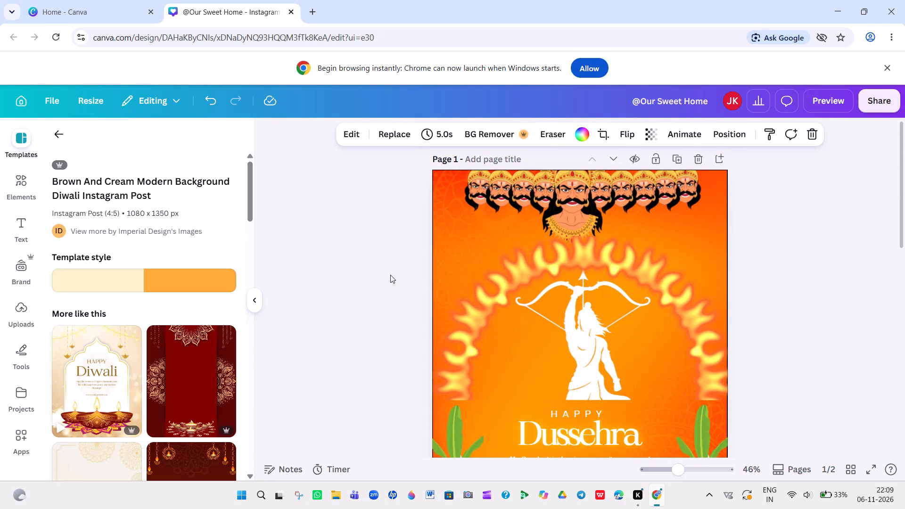
Replace the Dussehra poster page with the "Red and Yellow Illustrated Diwali Background Instagram Post" template.
scroll(207, 348, "down", 4)
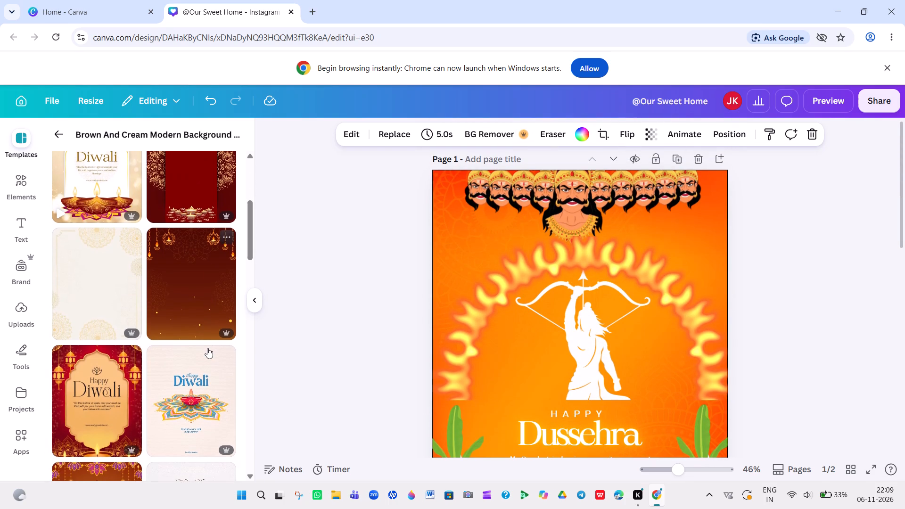
scroll(207, 348, "down", 1)
left_click(182, 310)
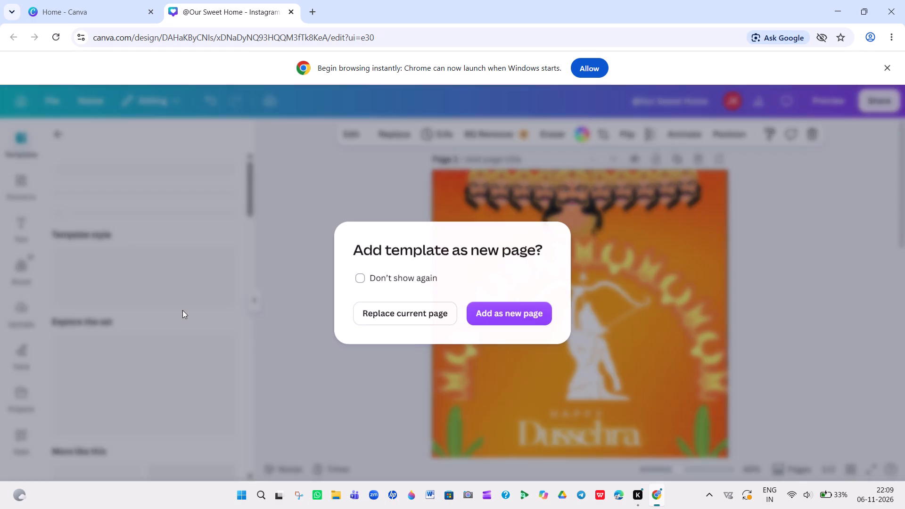
left_click(381, 315)
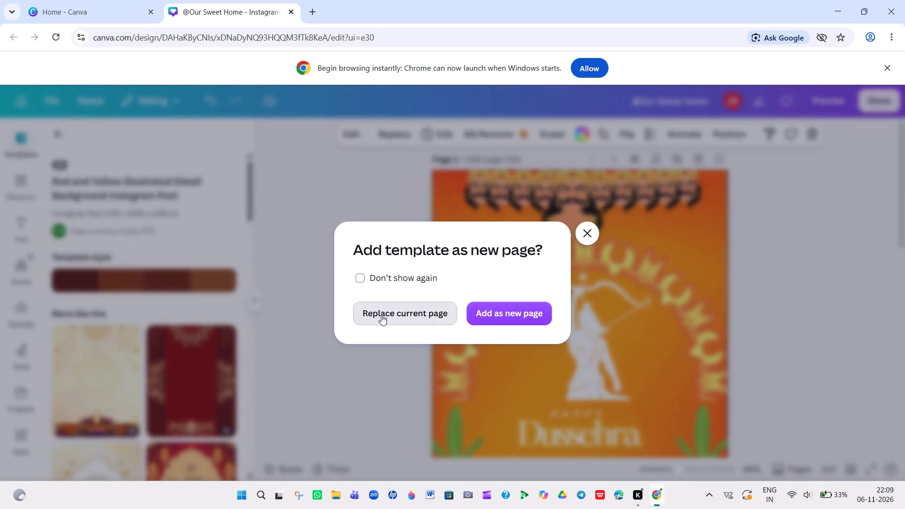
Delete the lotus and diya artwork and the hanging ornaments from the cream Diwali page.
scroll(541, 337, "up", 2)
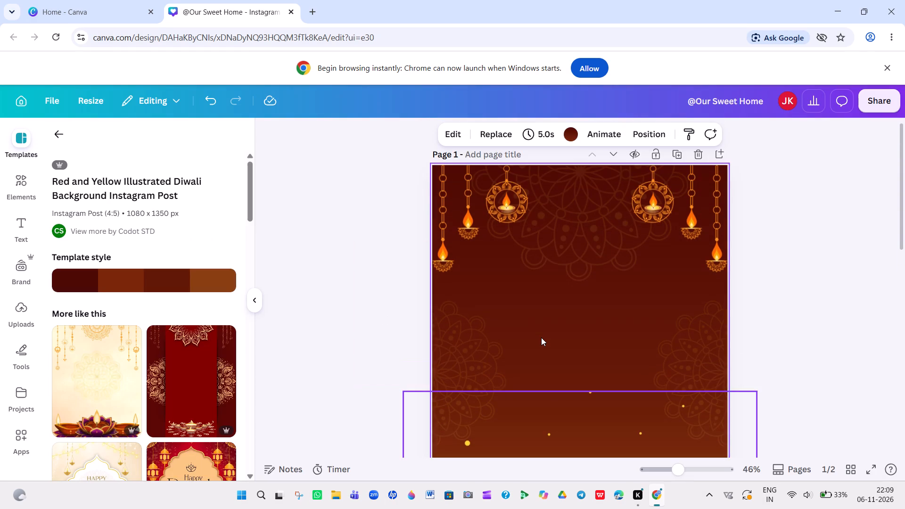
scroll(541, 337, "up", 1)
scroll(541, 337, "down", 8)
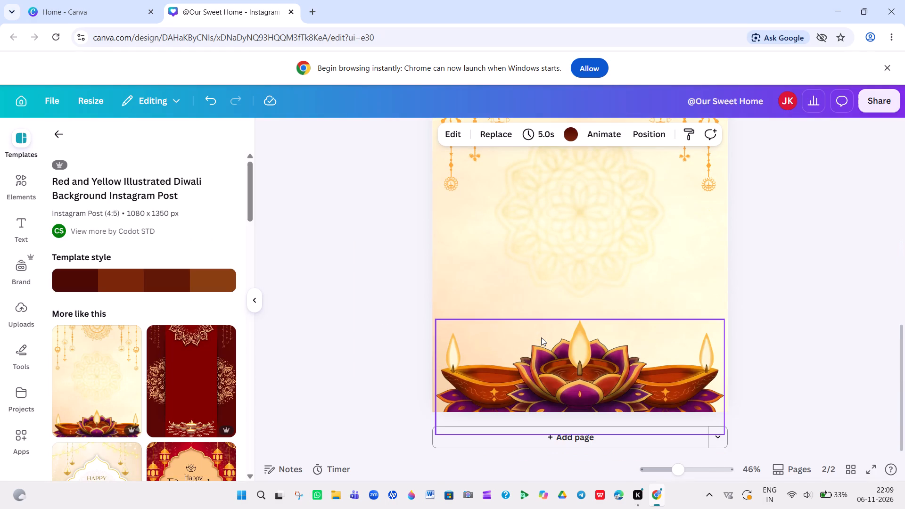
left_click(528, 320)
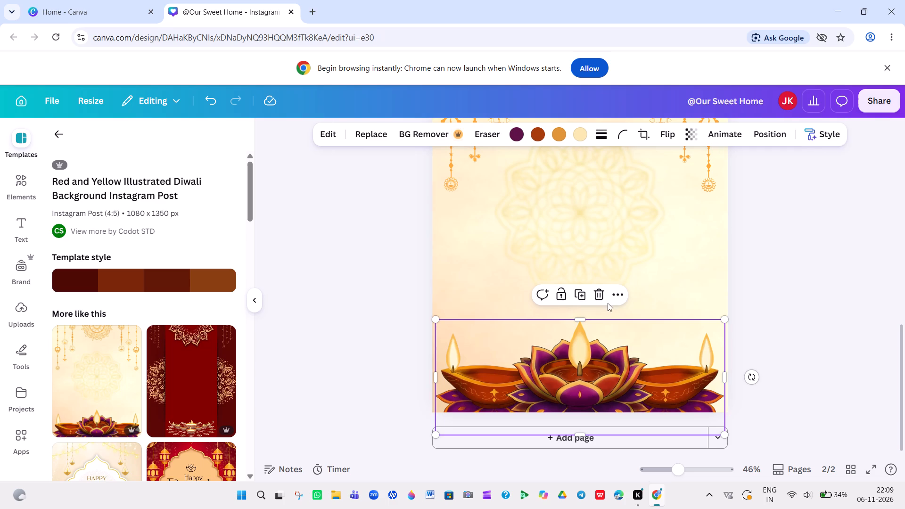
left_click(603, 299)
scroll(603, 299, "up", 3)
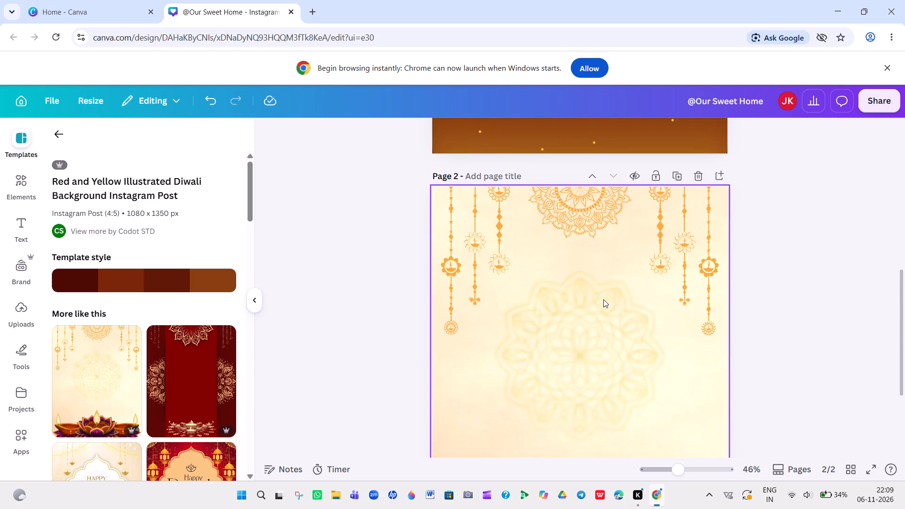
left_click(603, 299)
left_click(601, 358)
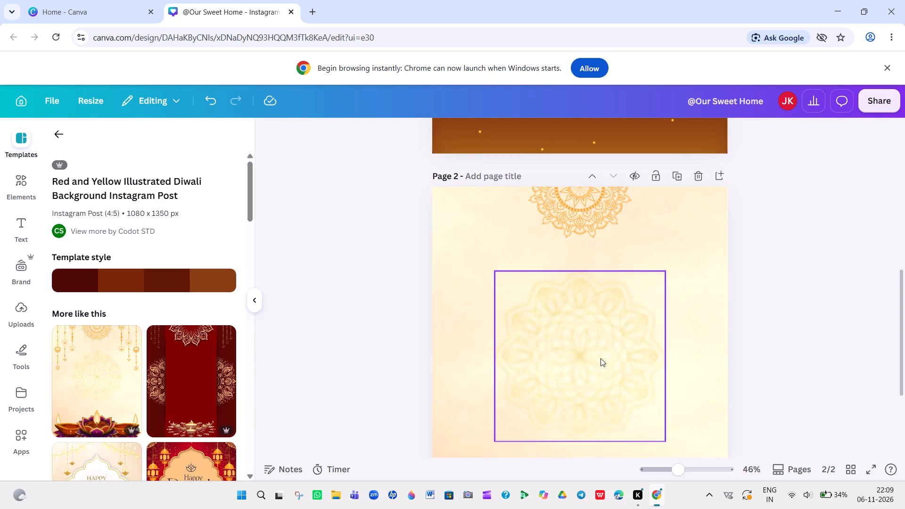
Delete the cream Diwali page, page 2, from the design.
left_click(445, 329)
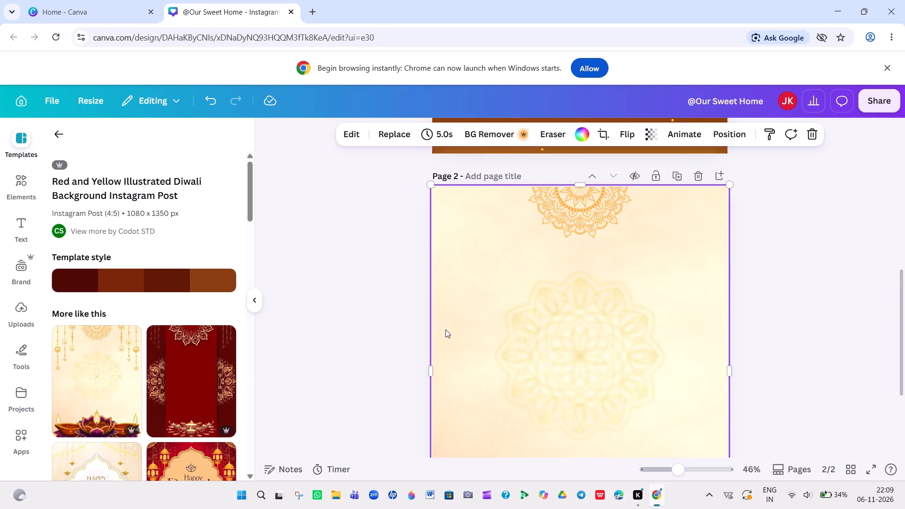
left_click(698, 179)
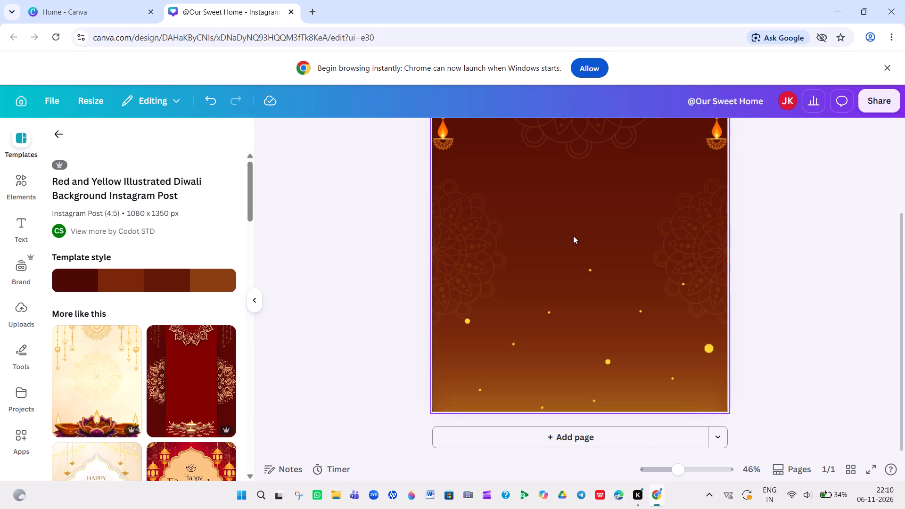
Look over the dark red Diwali page and browse the similar Diwali templates.
scroll(573, 236, "up", 4)
scroll(573, 236, "down", 1)
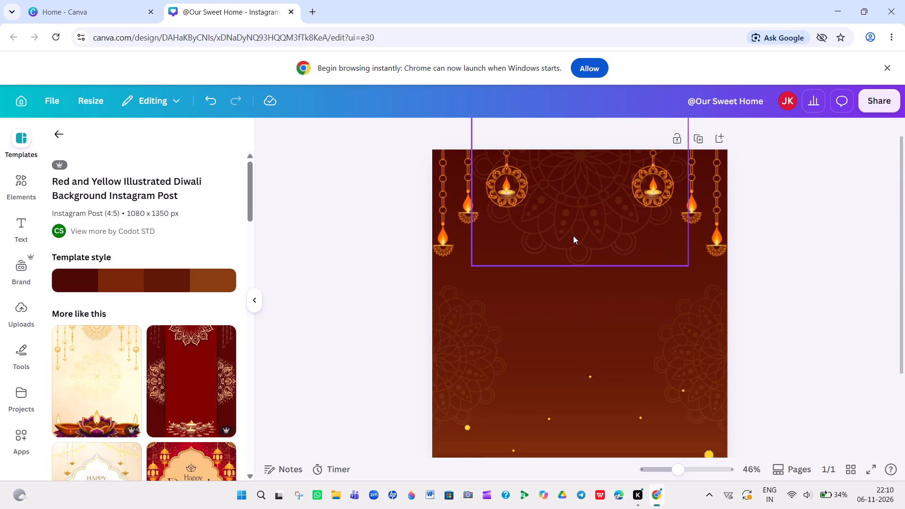
scroll(573, 236, "down", 3)
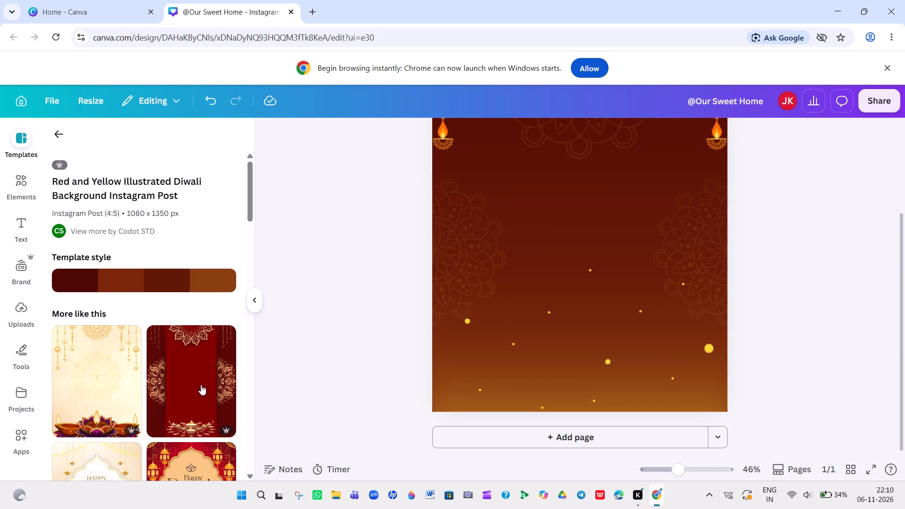
scroll(198, 387, "down", 7)
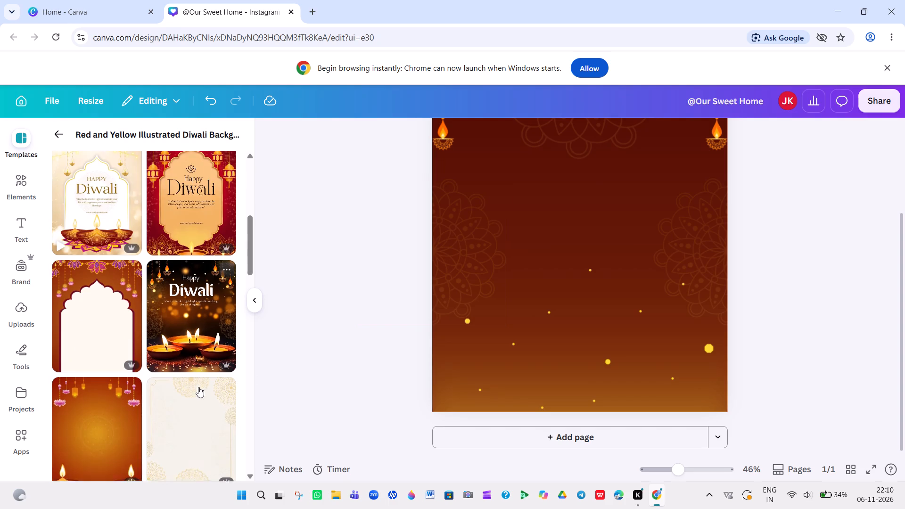
scroll(198, 387, "down", 6)
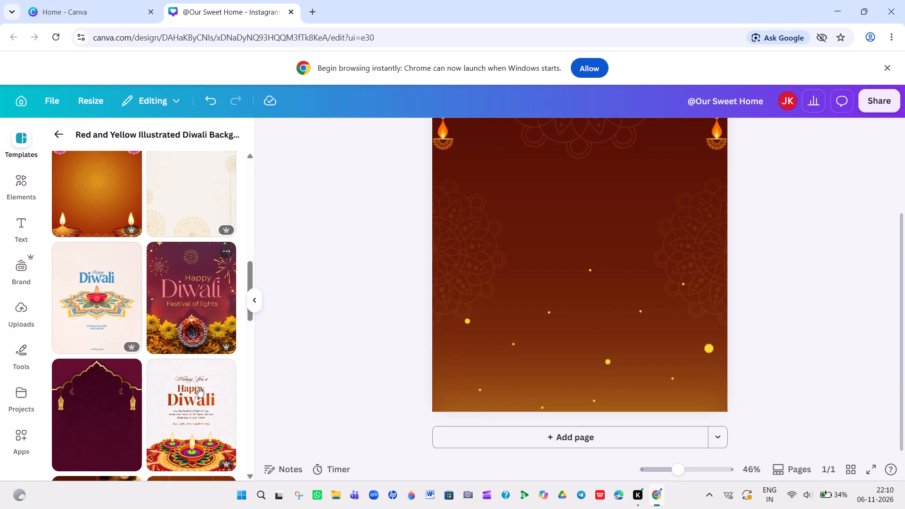
scroll(198, 387, "down", 5)
scroll(198, 387, "up", 11)
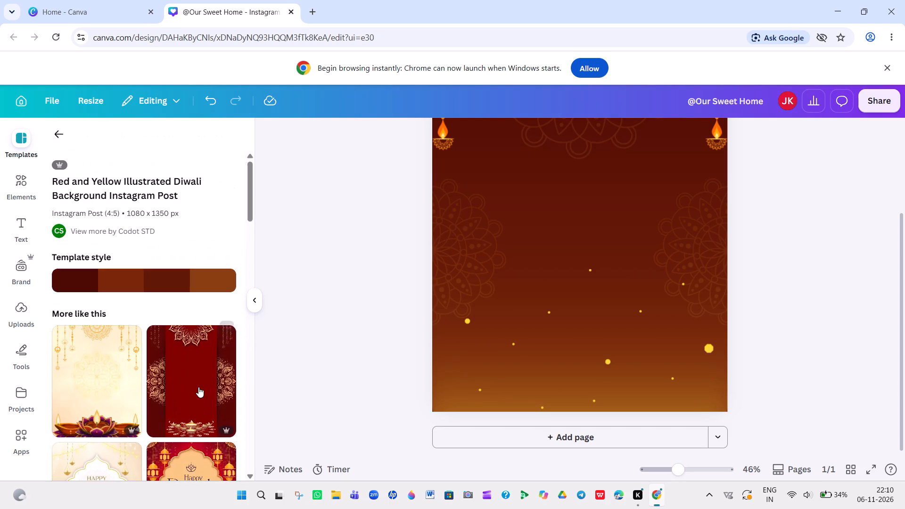
Look through the drawing tools and the Brand Kit's logos, all assets, guidelines and Brand Templates sections.
left_click(20, 341)
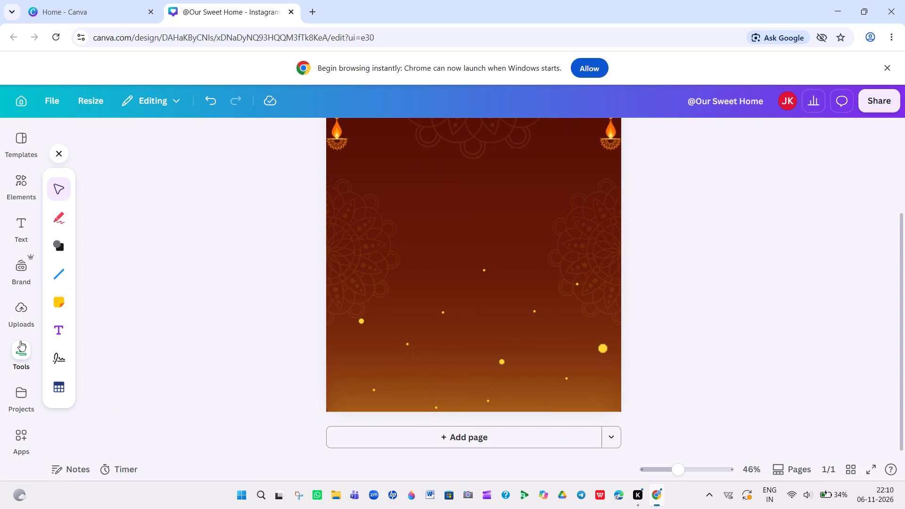
double_click(20, 341)
left_click(23, 274)
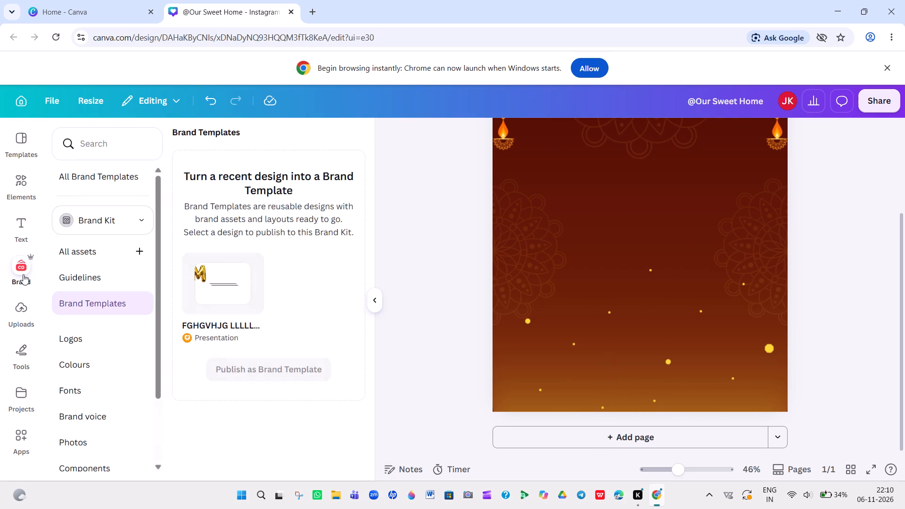
left_click(59, 328)
left_click(62, 337)
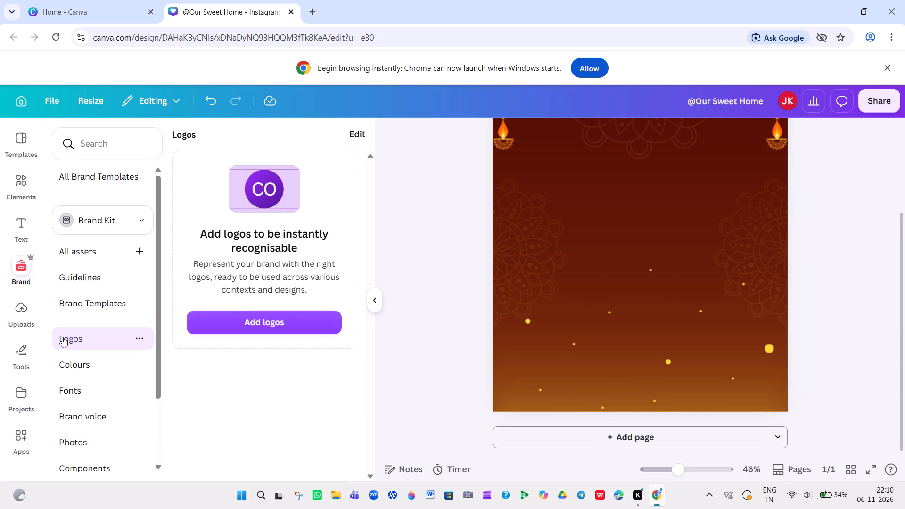
left_click(72, 261)
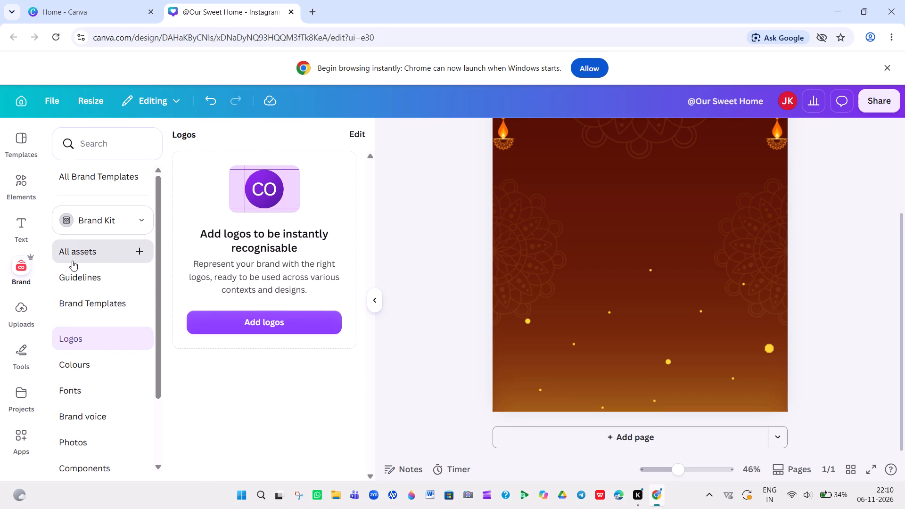
scroll(245, 403, "down", 6)
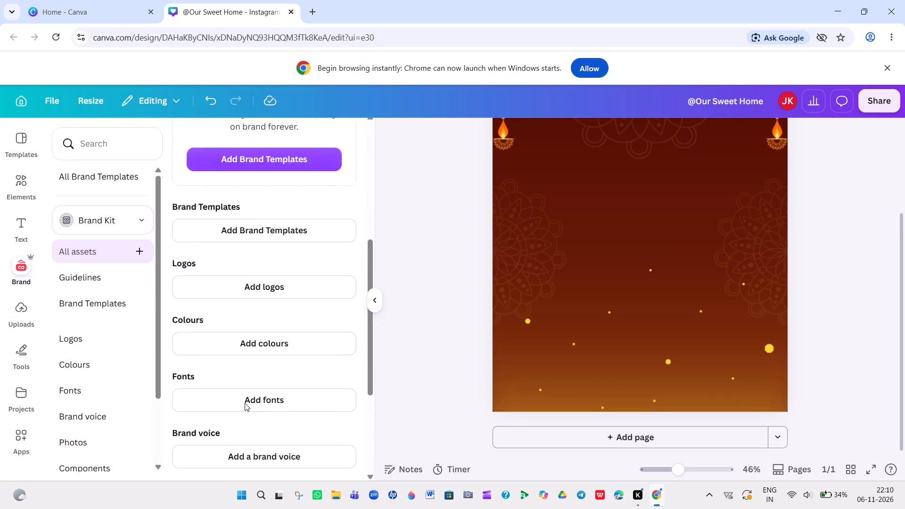
scroll(245, 403, "down", 4)
scroll(245, 403, "up", 6)
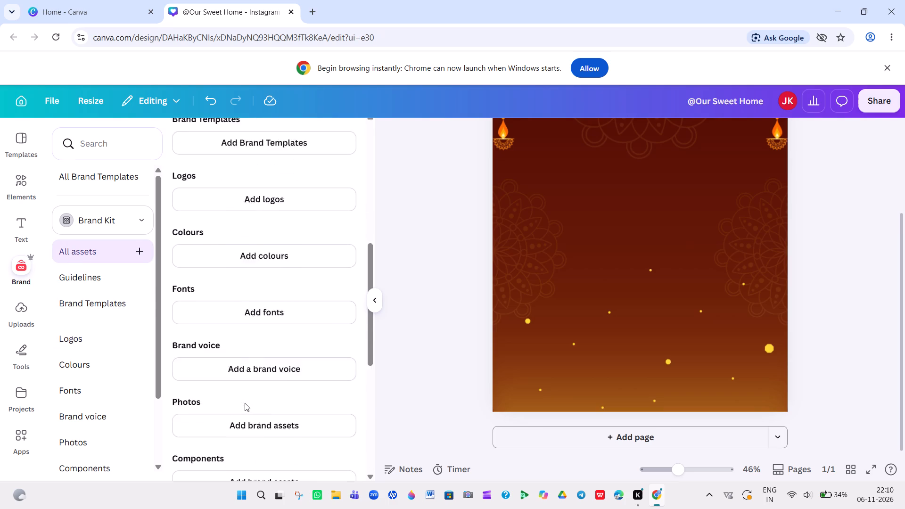
left_click(131, 282)
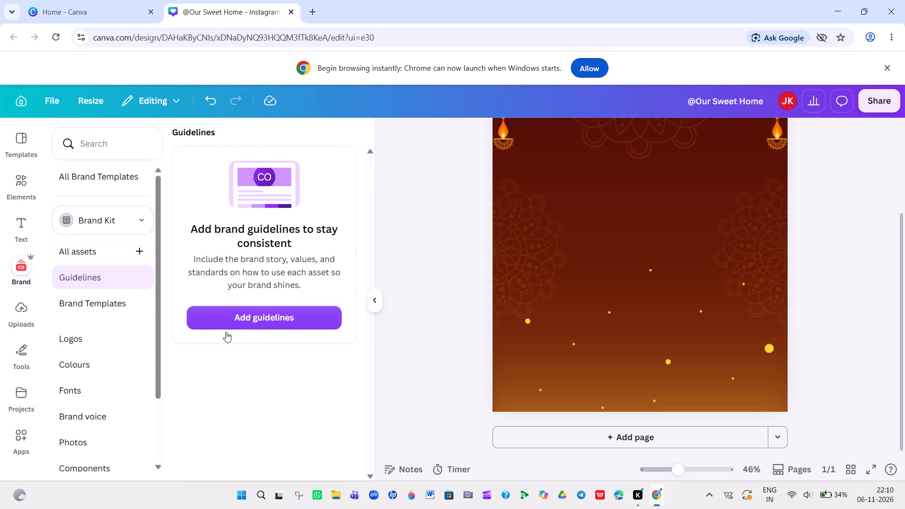
left_click(100, 311)
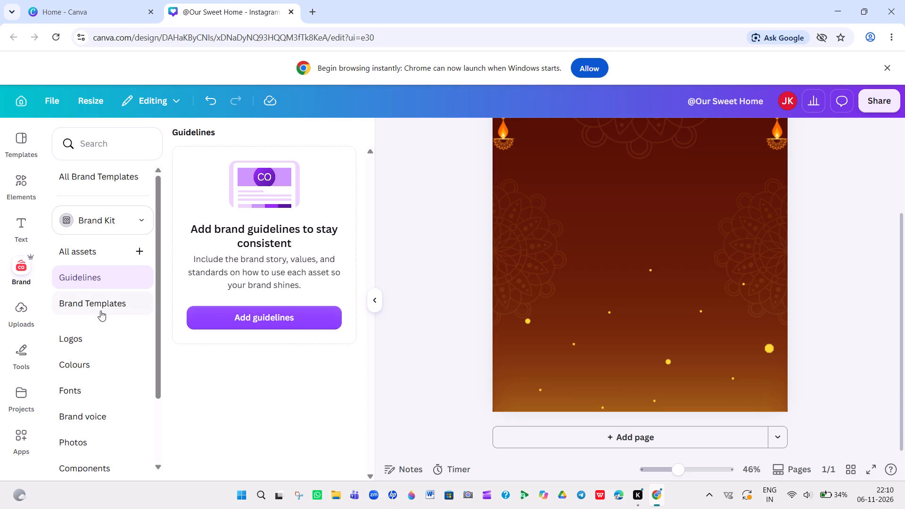